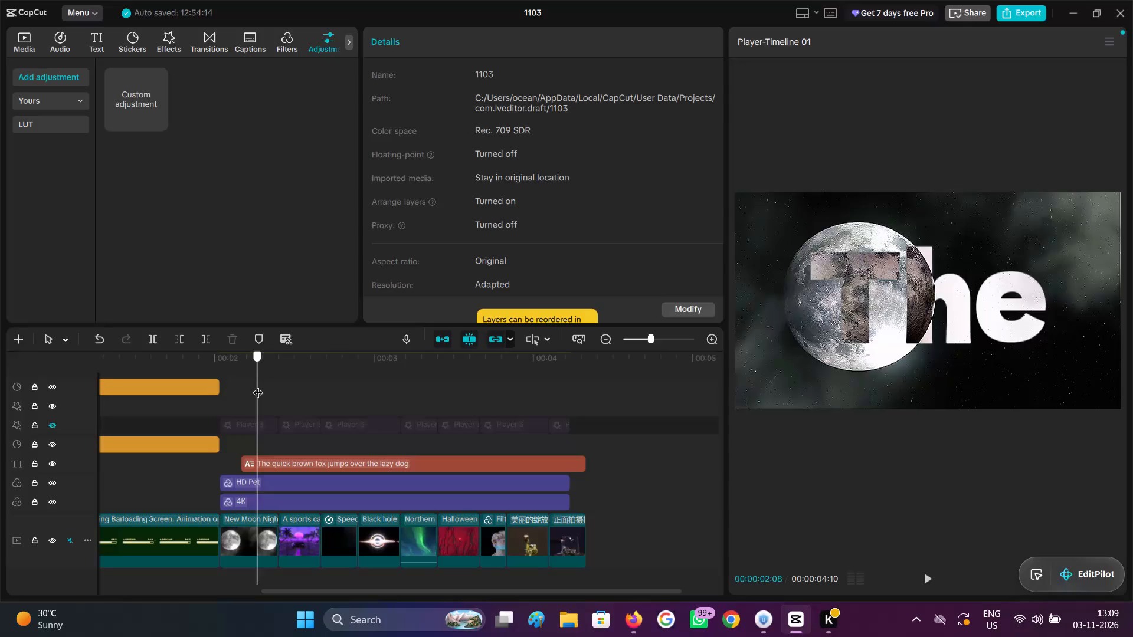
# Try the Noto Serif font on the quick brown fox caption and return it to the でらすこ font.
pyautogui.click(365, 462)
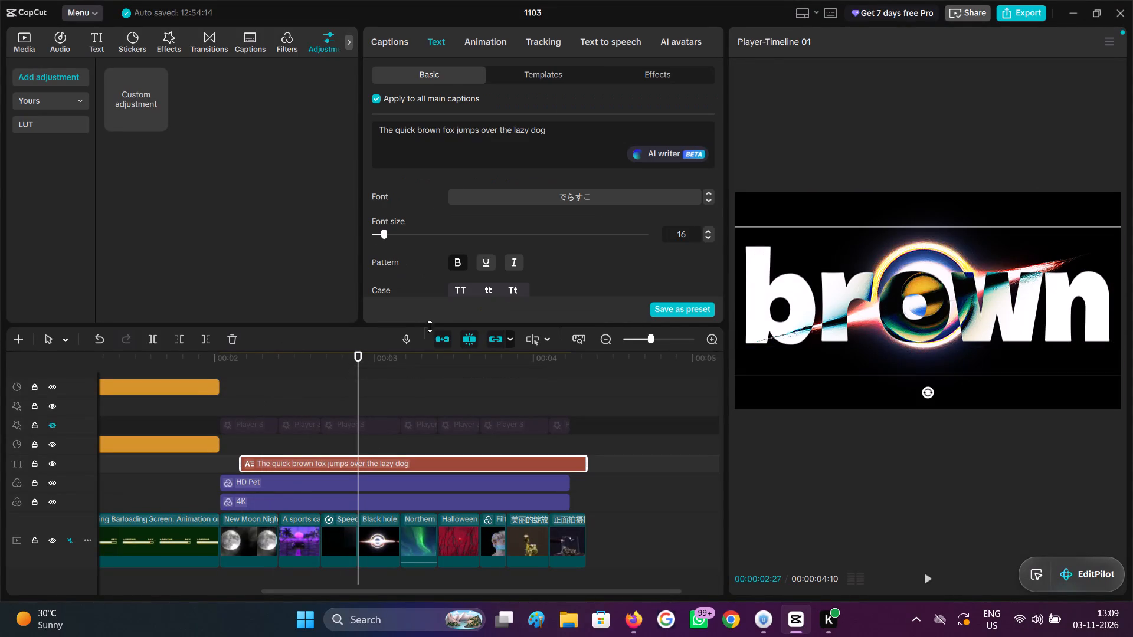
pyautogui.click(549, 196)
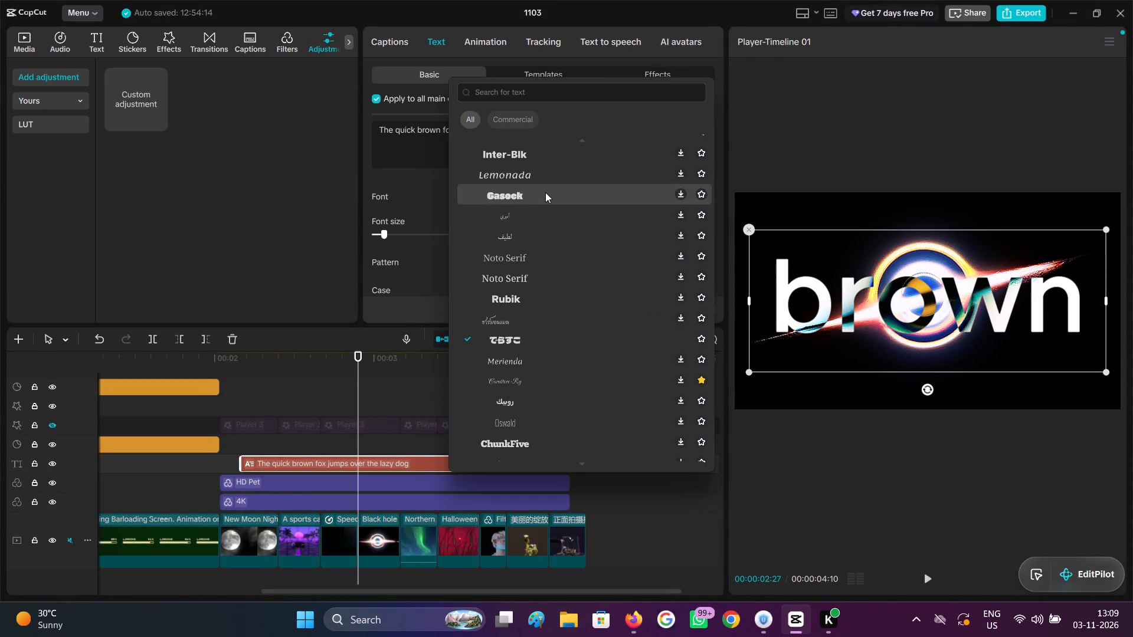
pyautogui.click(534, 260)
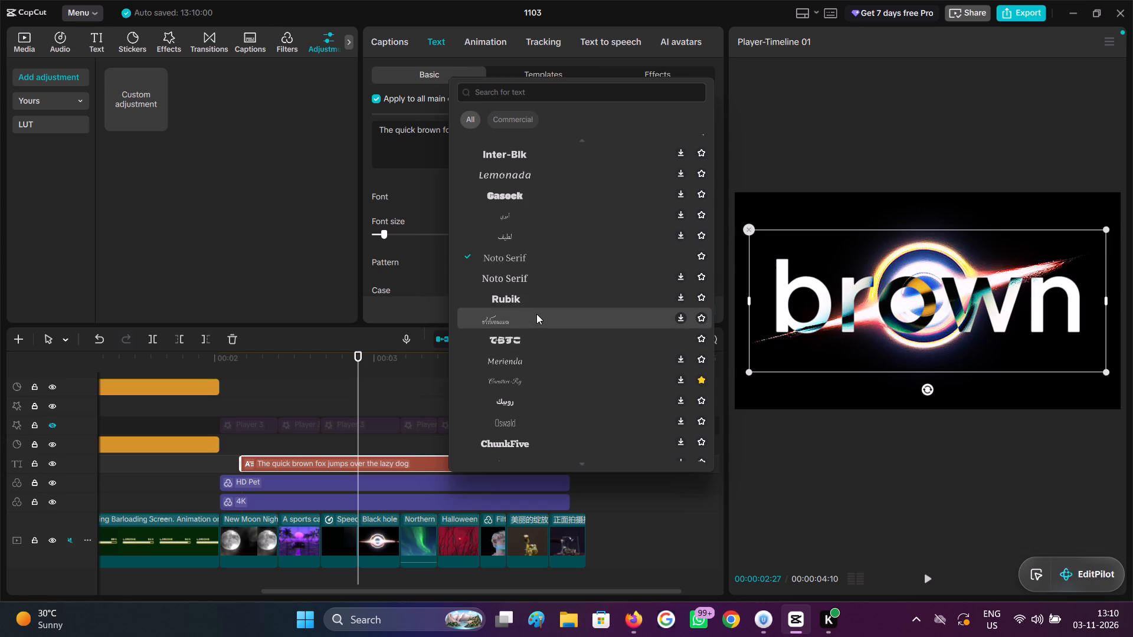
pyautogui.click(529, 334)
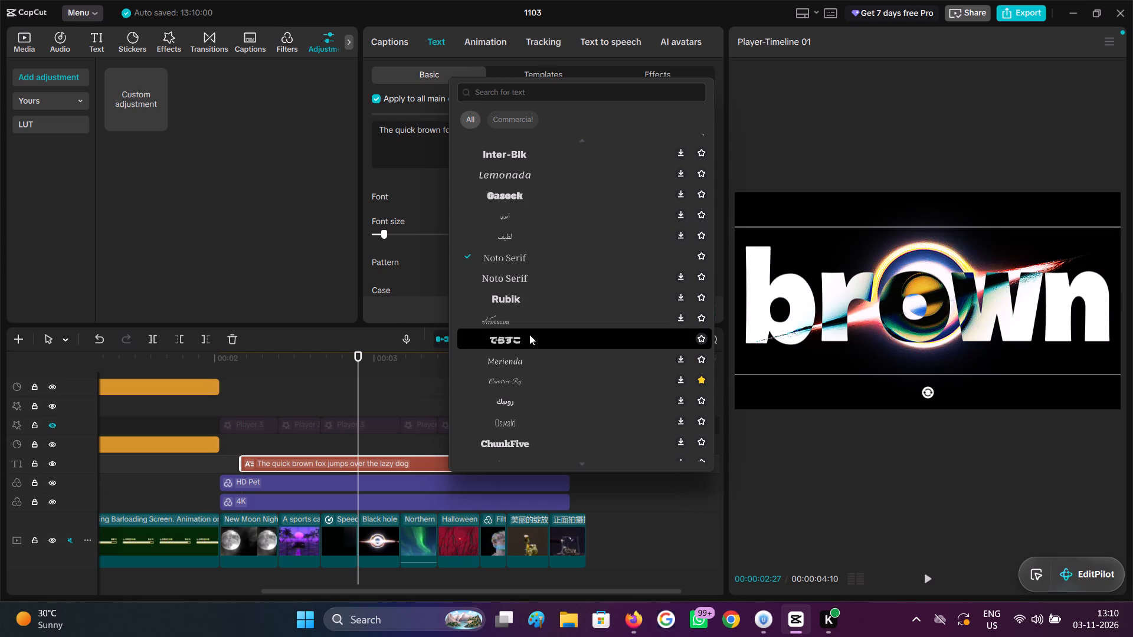
# Move the quick brown fox caption clip earlier so it starts at 00:00:02:01, level with the start of the New Moon Night clip.
pyautogui.click(233, 395)
pyautogui.moveTo(233, 395); pyautogui.dragTo(232, 399)
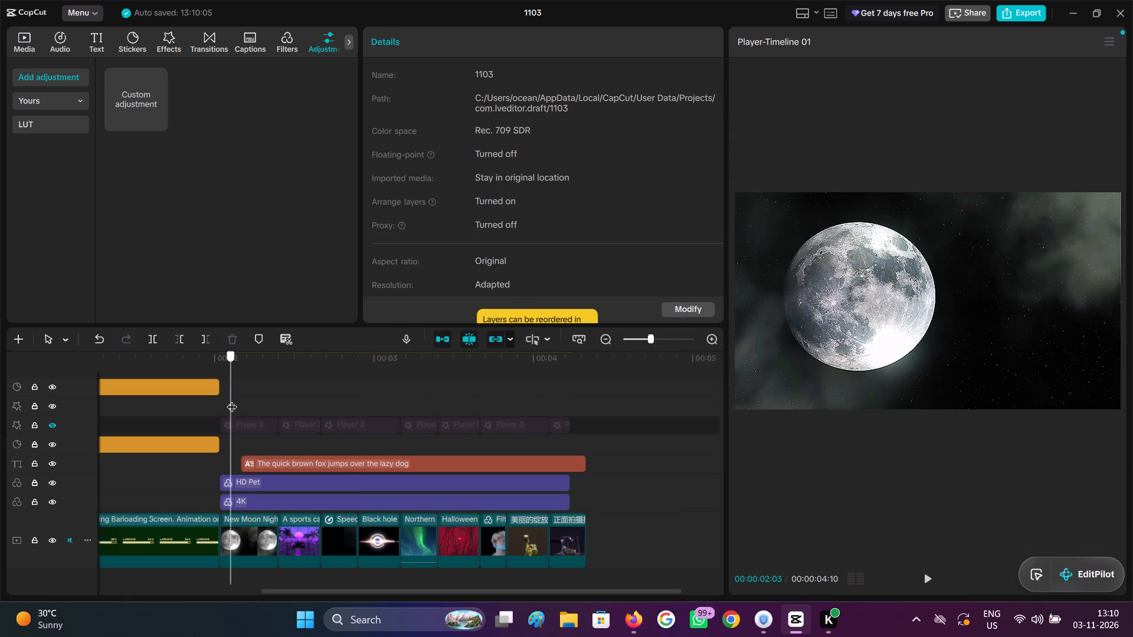
pyautogui.moveTo(232, 399); pyautogui.dragTo(537, 408)
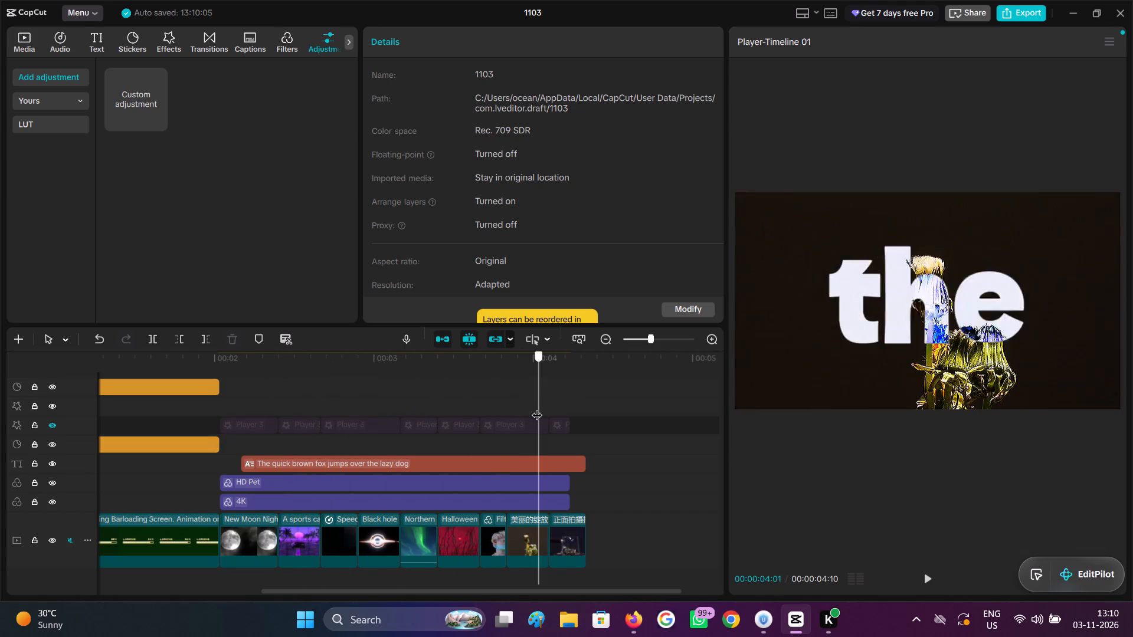
pyautogui.moveTo(537, 408); pyautogui.dragTo(240, 443)
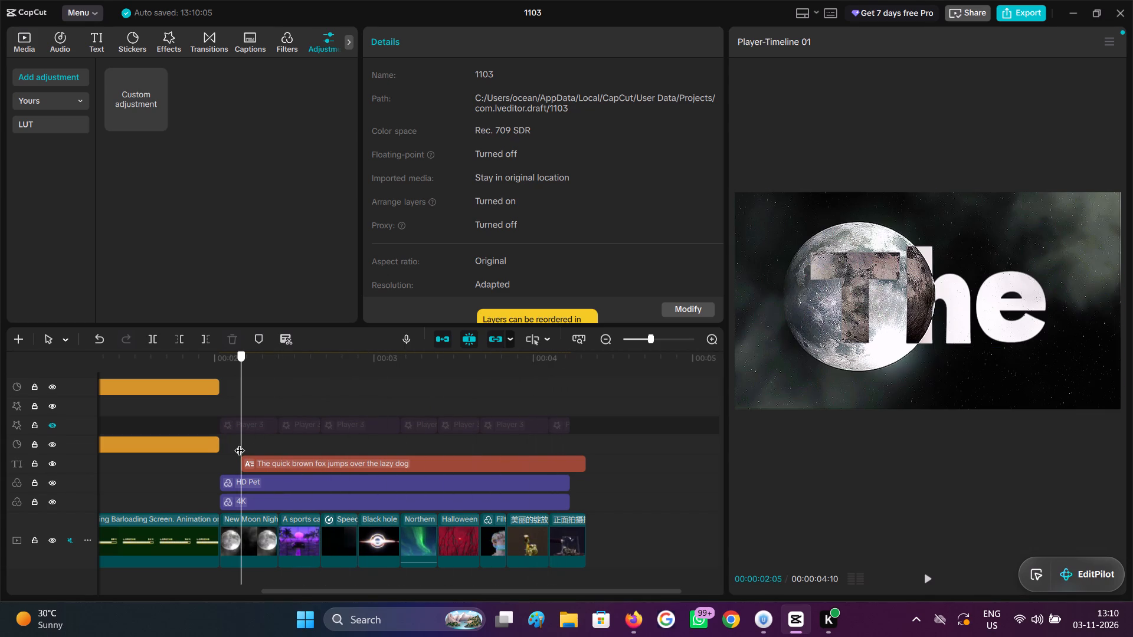
pyautogui.moveTo(240, 443); pyautogui.dragTo(224, 444)
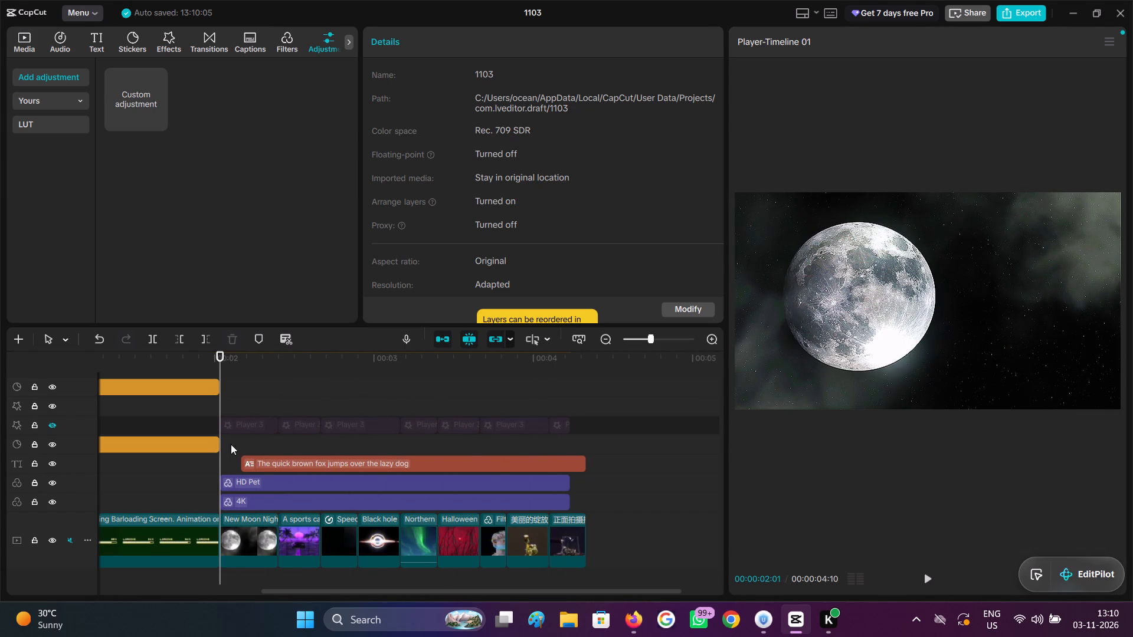
pyautogui.moveTo(312, 461); pyautogui.dragTo(289, 460)
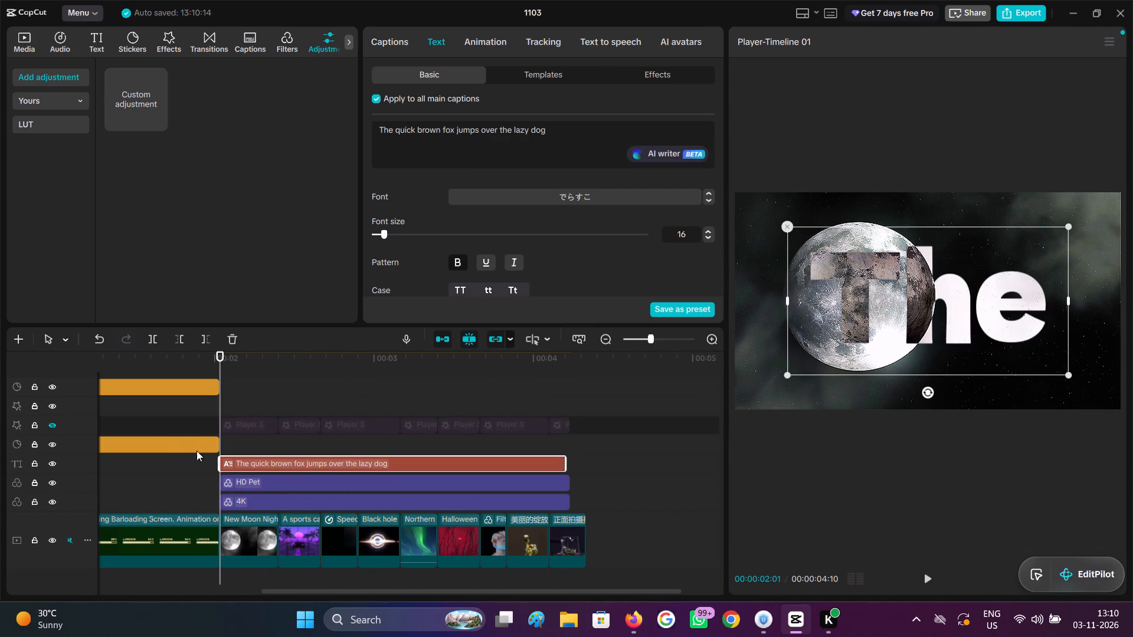
# Add the trending Melting Fade video effect on the track above the Player 3 effects, starting at the New Moon Night clip.
pyautogui.moveTo(223, 363); pyautogui.dragTo(268, 377)
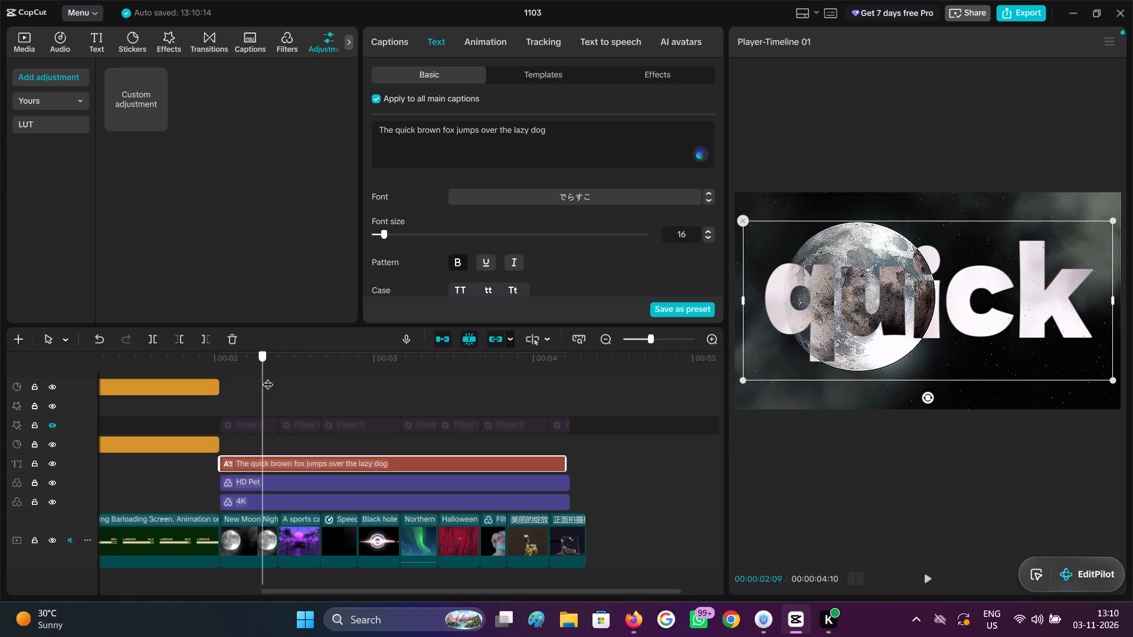
pyautogui.moveTo(268, 377); pyautogui.dragTo(270, 377)
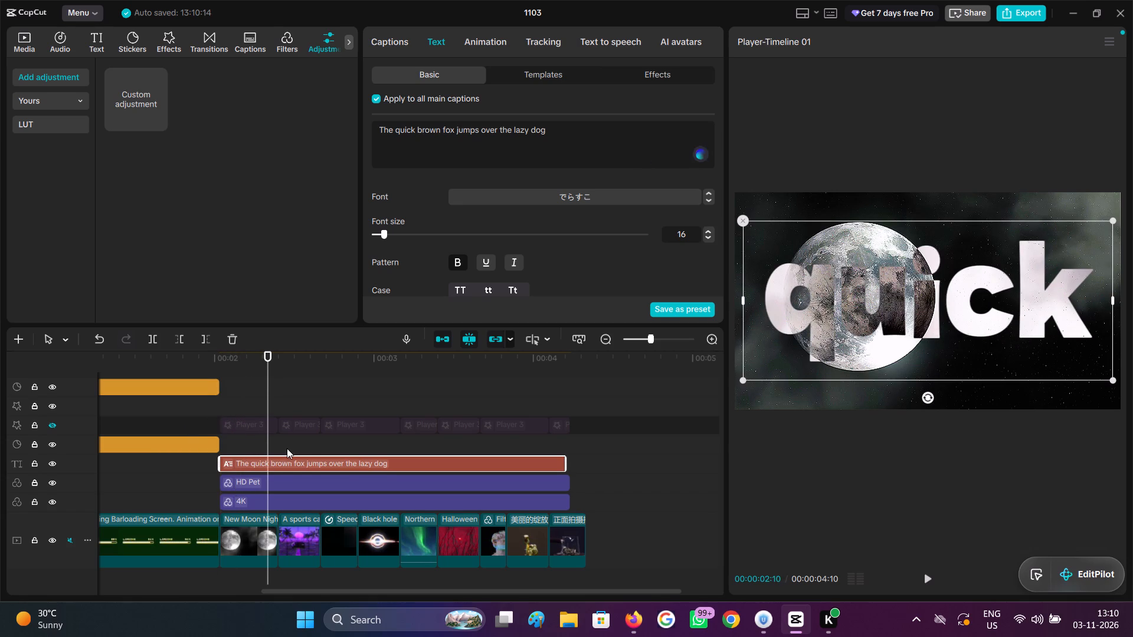
pyautogui.scroll(2, 287, 448)
pyautogui.scroll(-1, 289, 443)
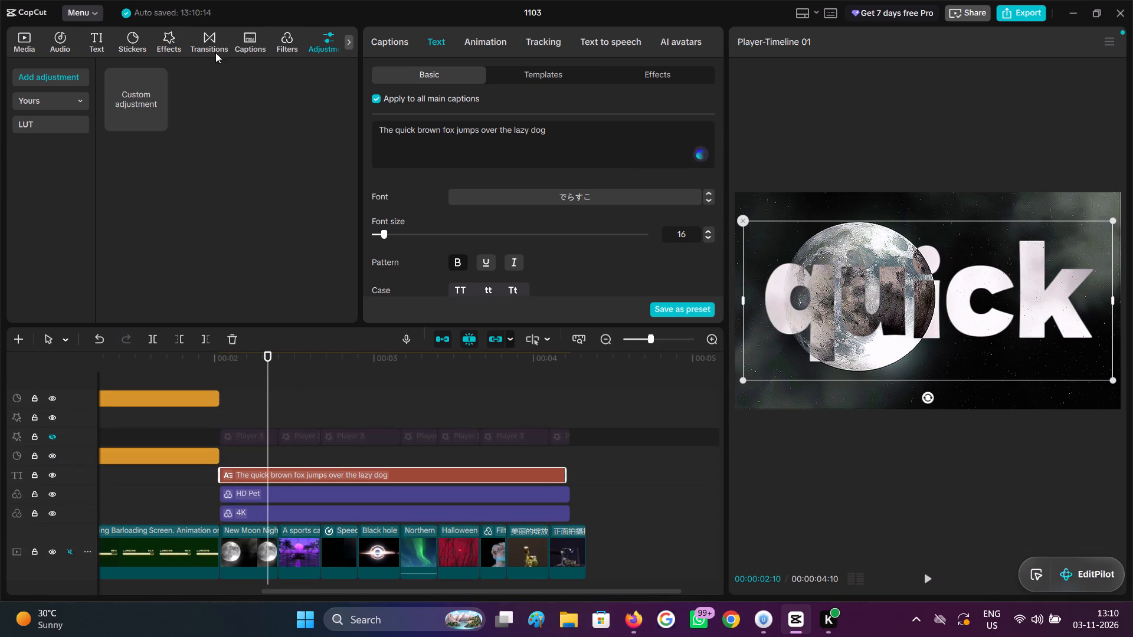
pyautogui.click(180, 44)
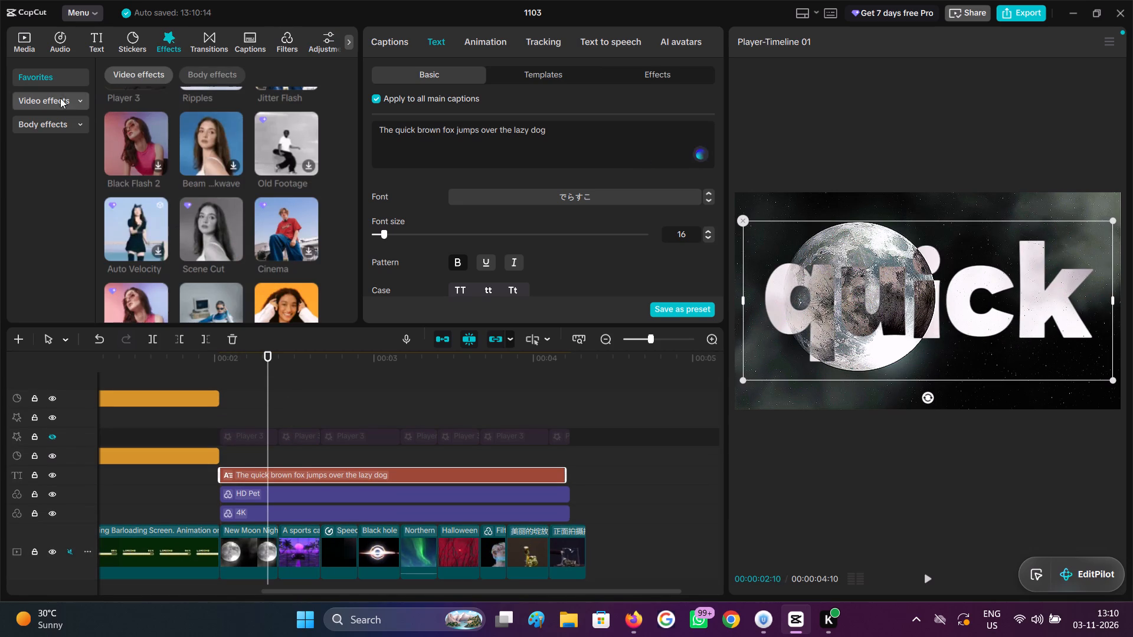
pyautogui.click(57, 112)
pyautogui.click(61, 103)
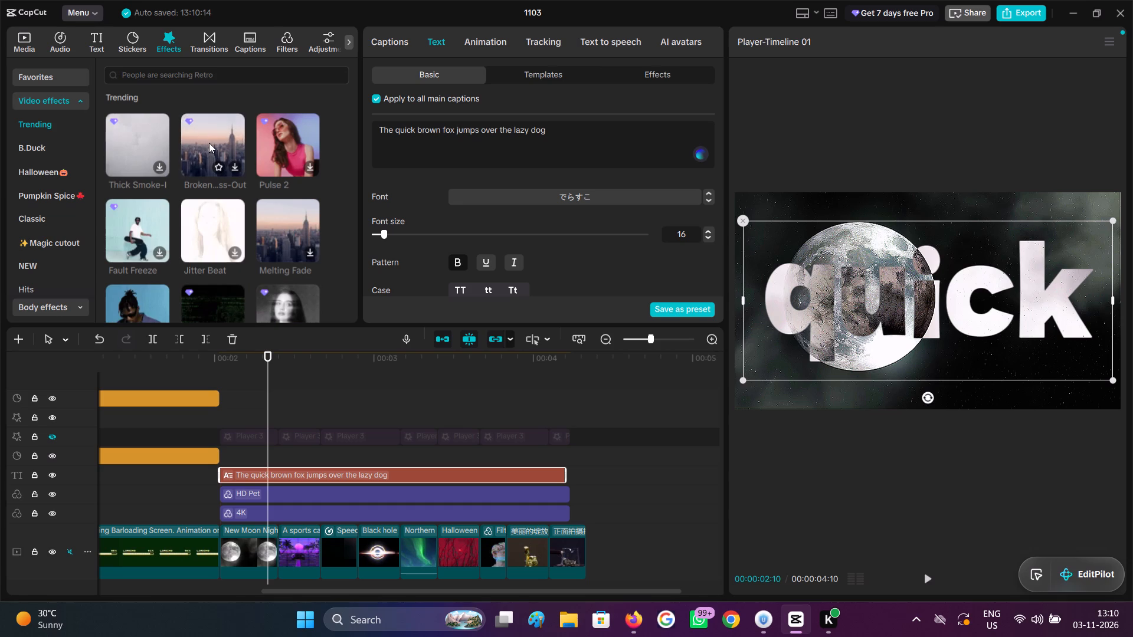
pyautogui.click(301, 219)
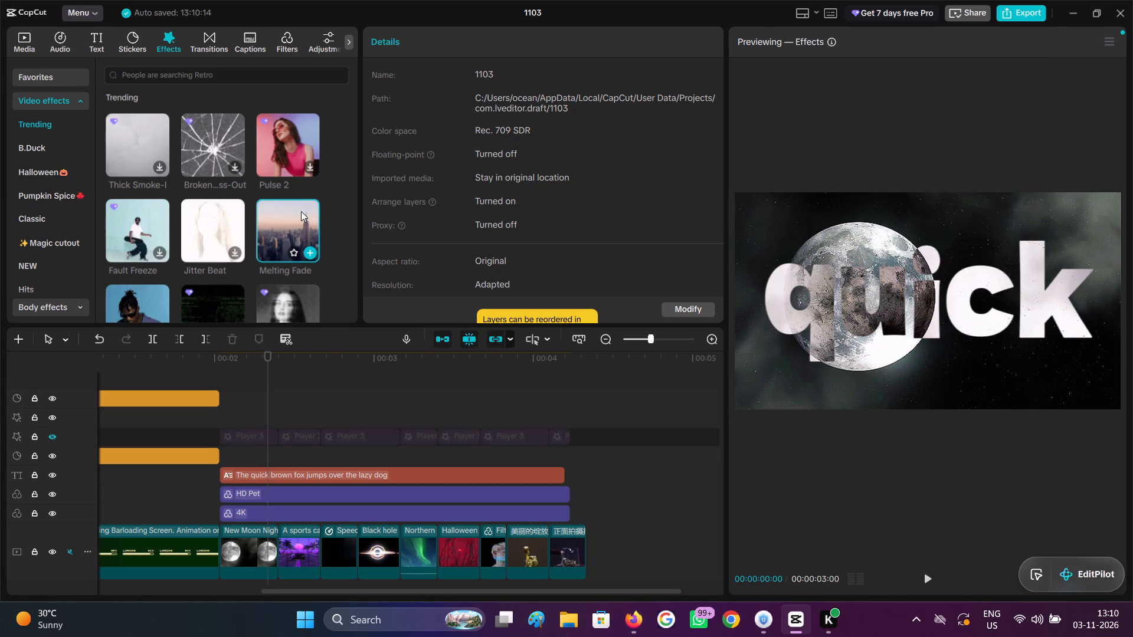
pyautogui.moveTo(301, 211); pyautogui.dragTo(219, 414)
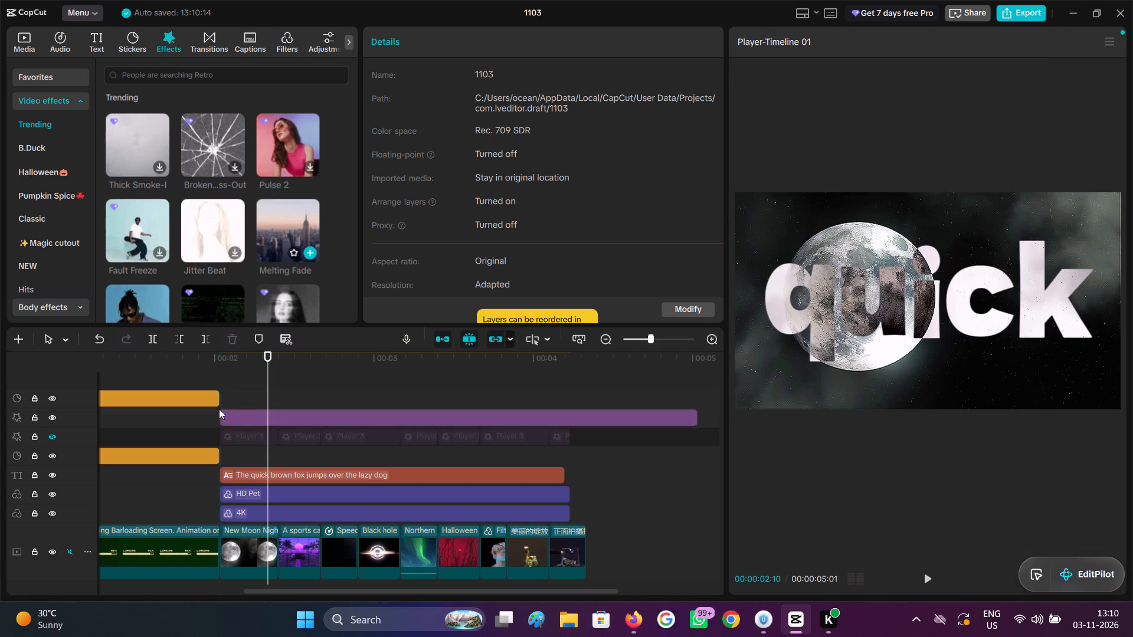
# Set the Melting Fade effect's speed to 30.
pyautogui.click(243, 400)
pyautogui.moveTo(243, 400); pyautogui.dragTo(326, 408)
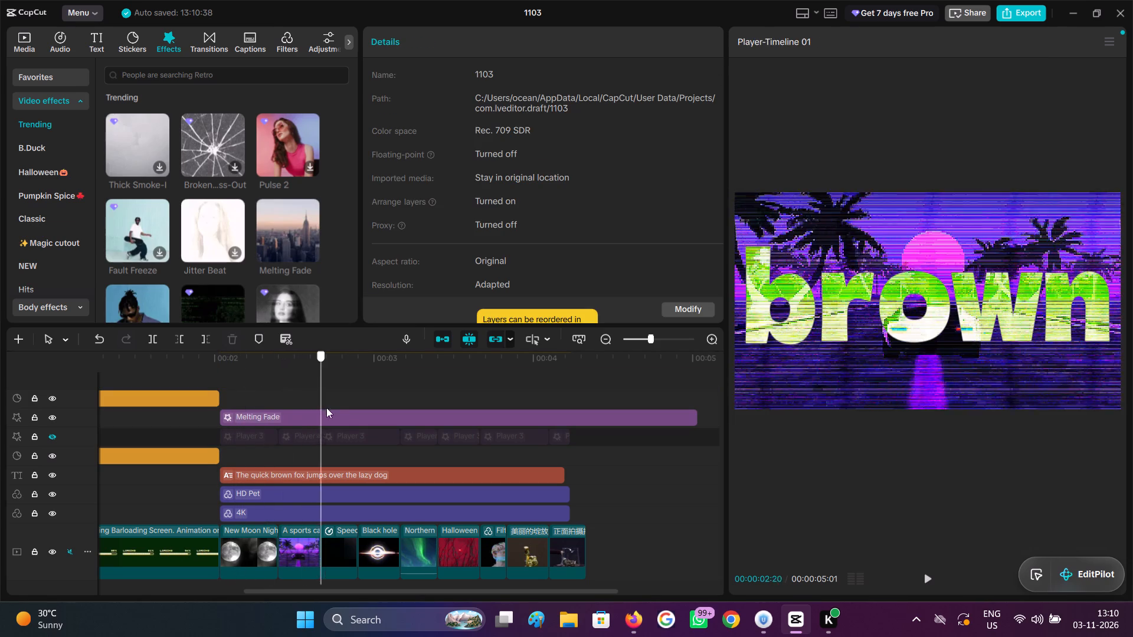
pyautogui.moveTo(326, 408); pyautogui.dragTo(441, 426)
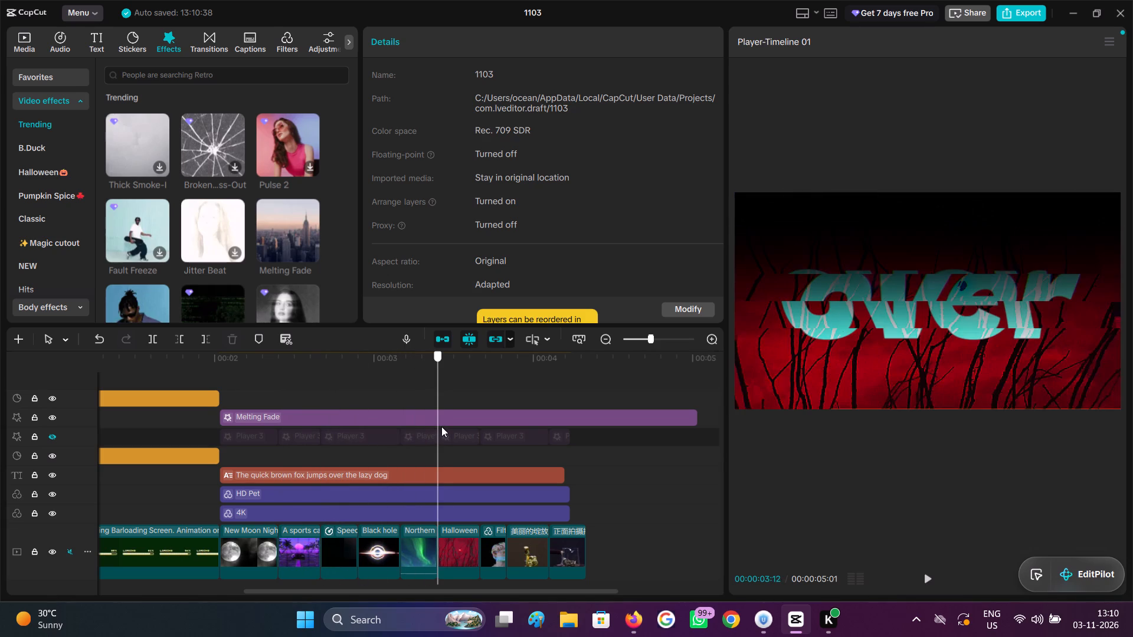
pyautogui.moveTo(441, 426); pyautogui.dragTo(474, 434)
pyautogui.click(481, 417)
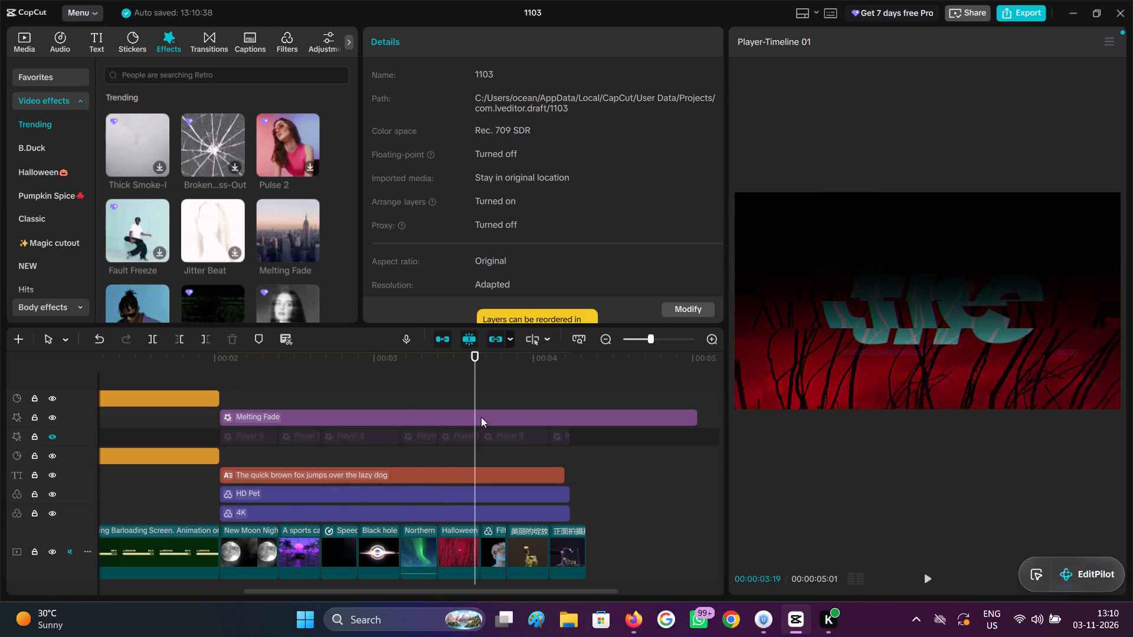
pyautogui.moveTo(497, 169); pyautogui.dragTo(448, 175)
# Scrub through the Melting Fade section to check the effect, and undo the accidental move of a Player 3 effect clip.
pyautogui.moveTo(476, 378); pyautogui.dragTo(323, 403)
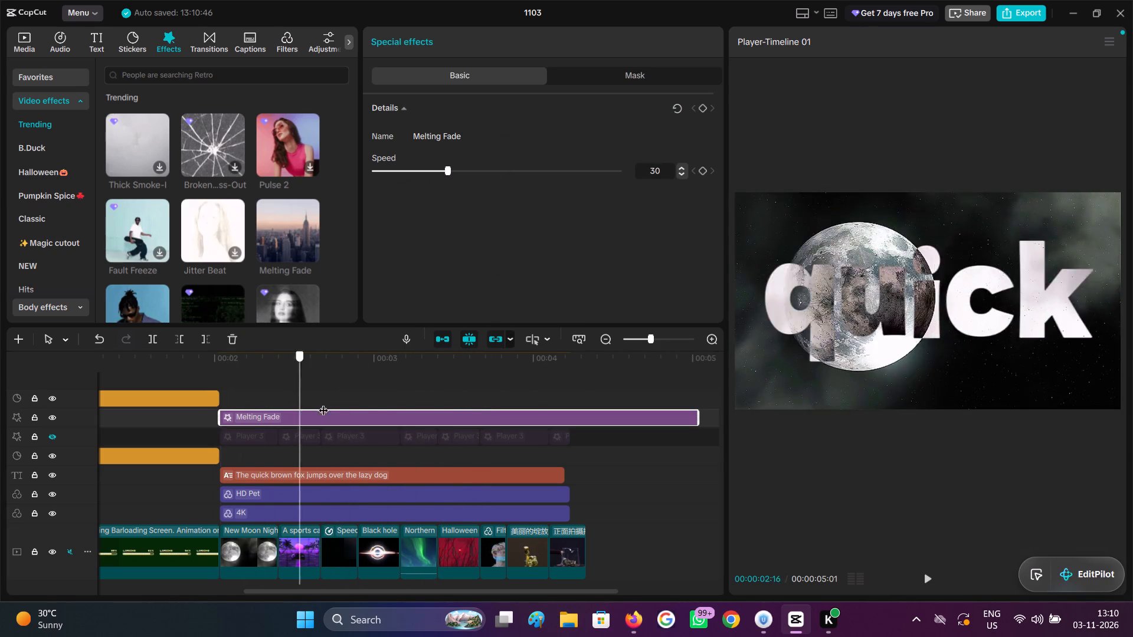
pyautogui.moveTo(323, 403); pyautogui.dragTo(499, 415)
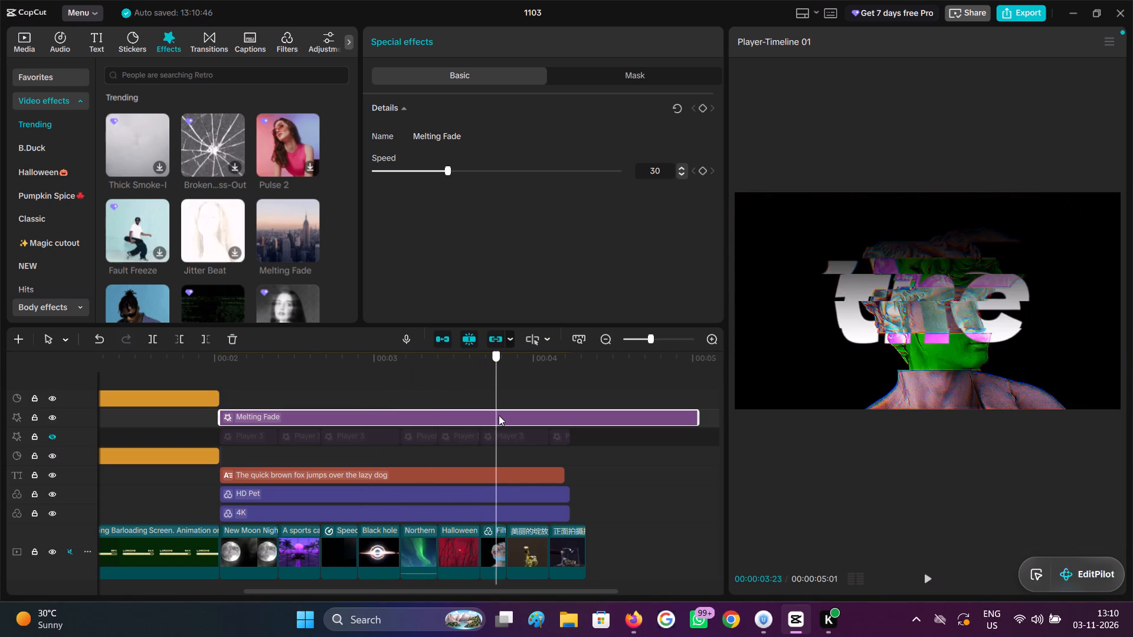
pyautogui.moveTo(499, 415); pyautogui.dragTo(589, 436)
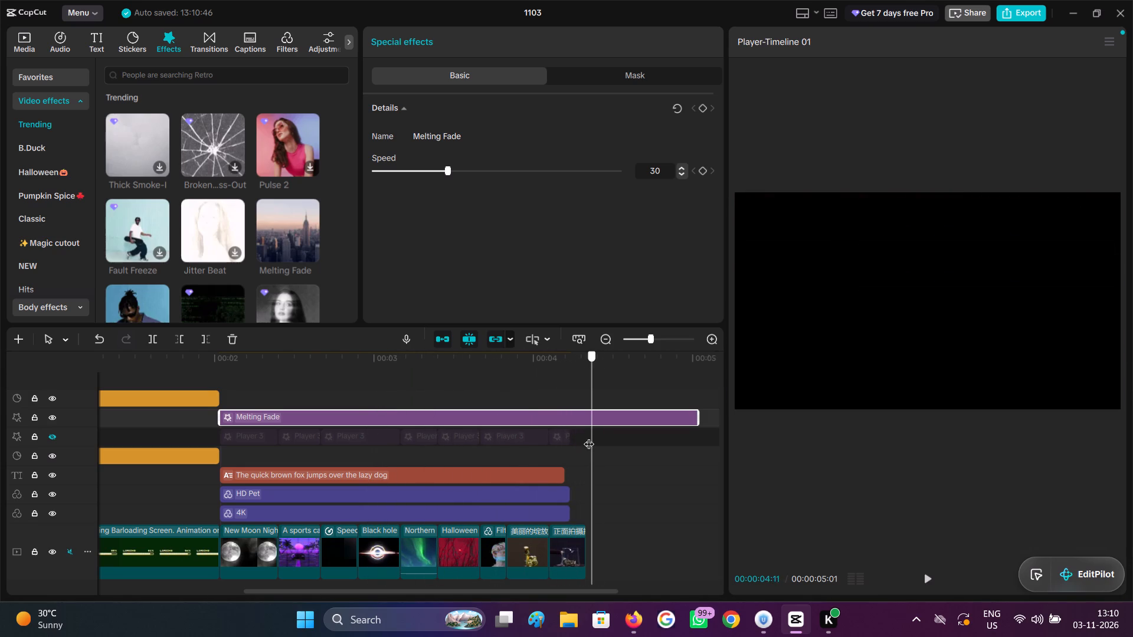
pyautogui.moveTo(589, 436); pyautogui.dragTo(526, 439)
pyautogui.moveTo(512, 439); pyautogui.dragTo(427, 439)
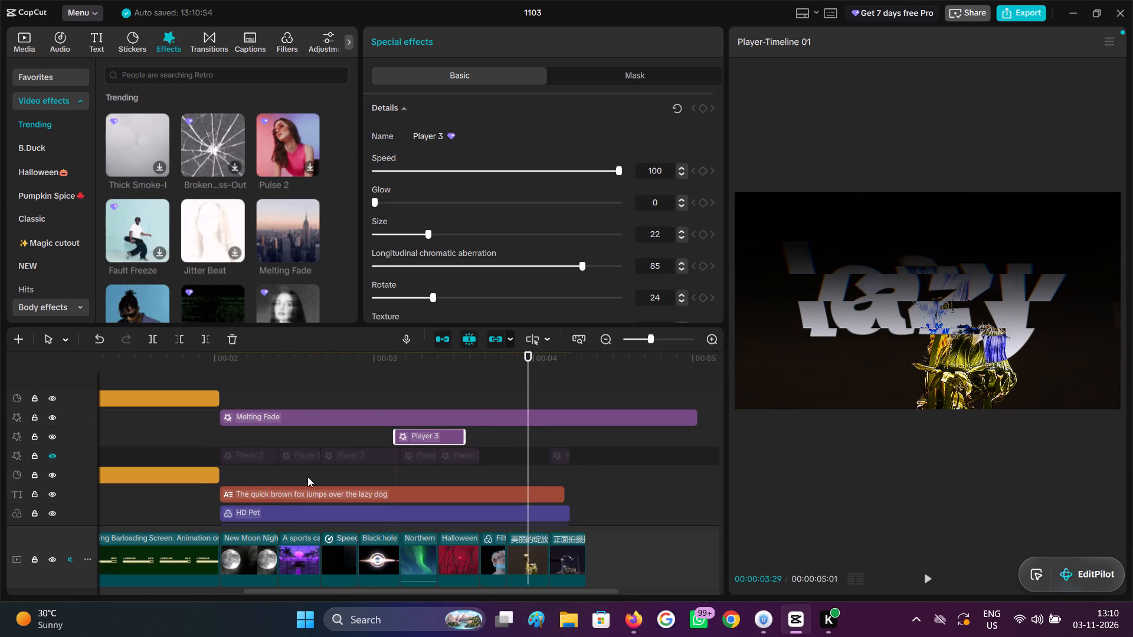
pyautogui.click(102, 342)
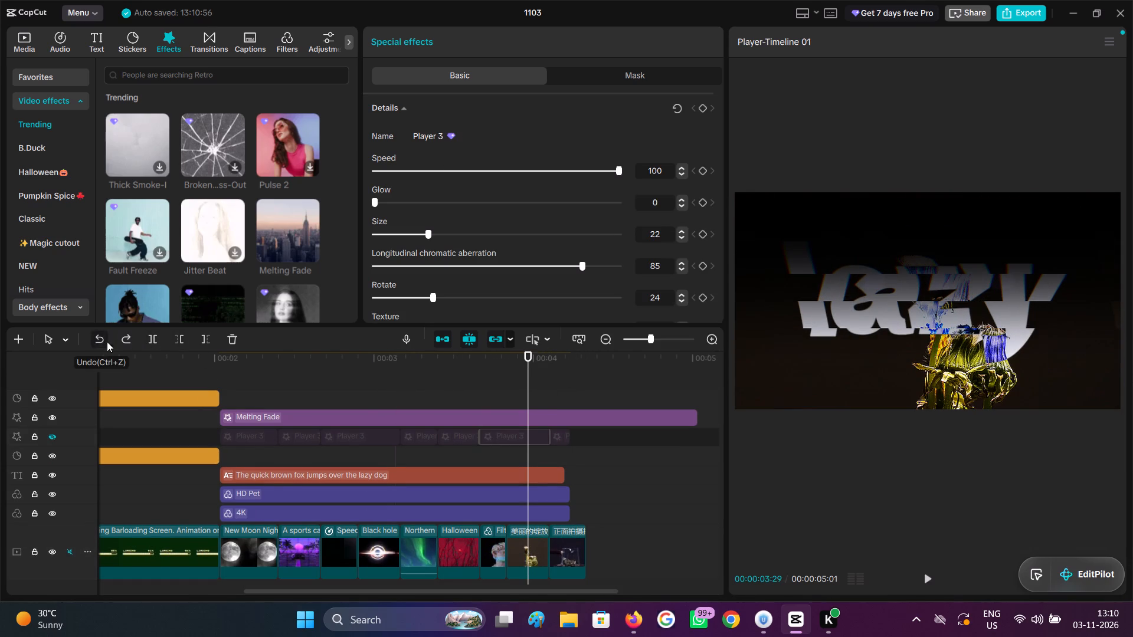
# Trim the end of the Melting Fade effect to 00:00:04:07, level with the end of the HD Pet and 4K filters.
pyautogui.click(589, 408)
pyautogui.moveTo(588, 408); pyautogui.dragTo(578, 408)
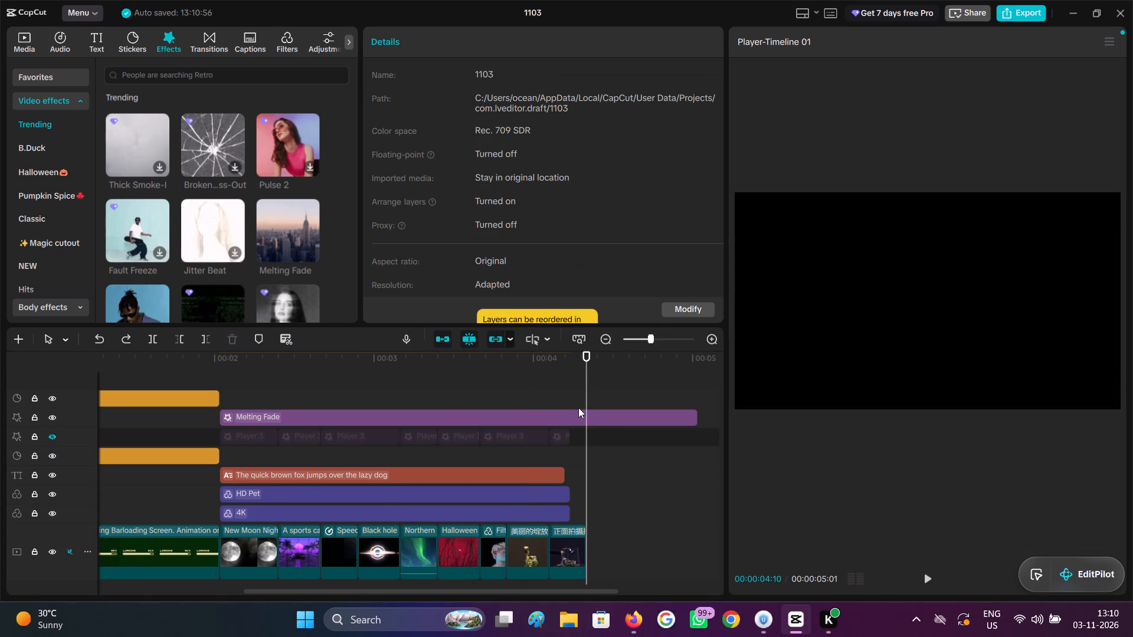
pyautogui.moveTo(578, 408); pyautogui.dragTo(571, 406)
pyautogui.click(573, 407)
pyautogui.click(579, 428)
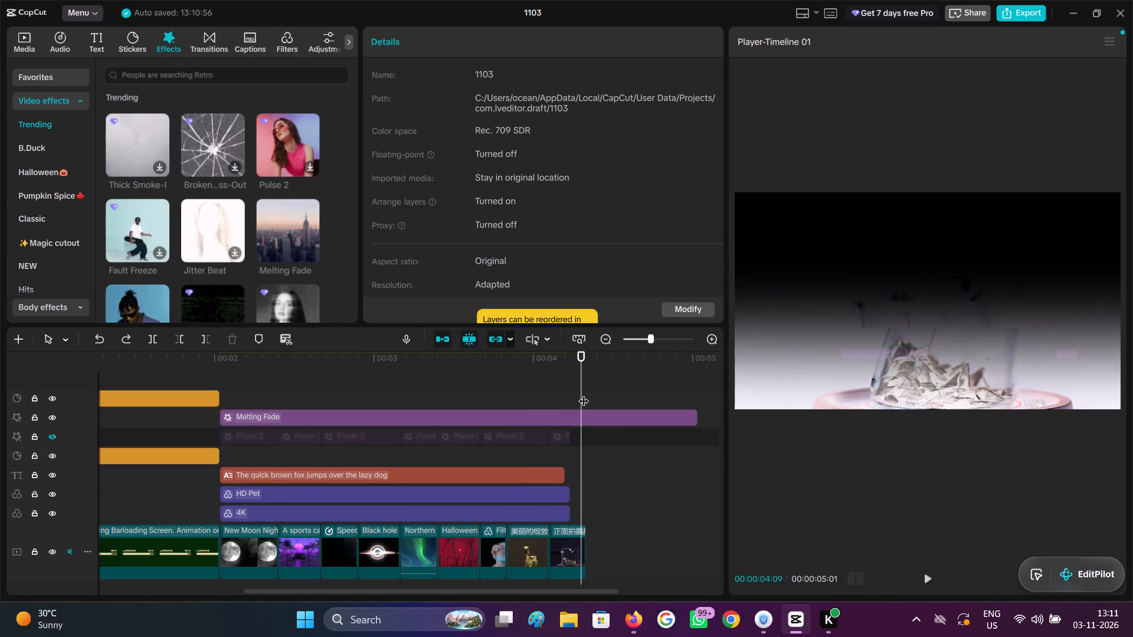
pyautogui.moveTo(584, 393); pyautogui.dragTo(572, 394)
pyautogui.click(565, 416)
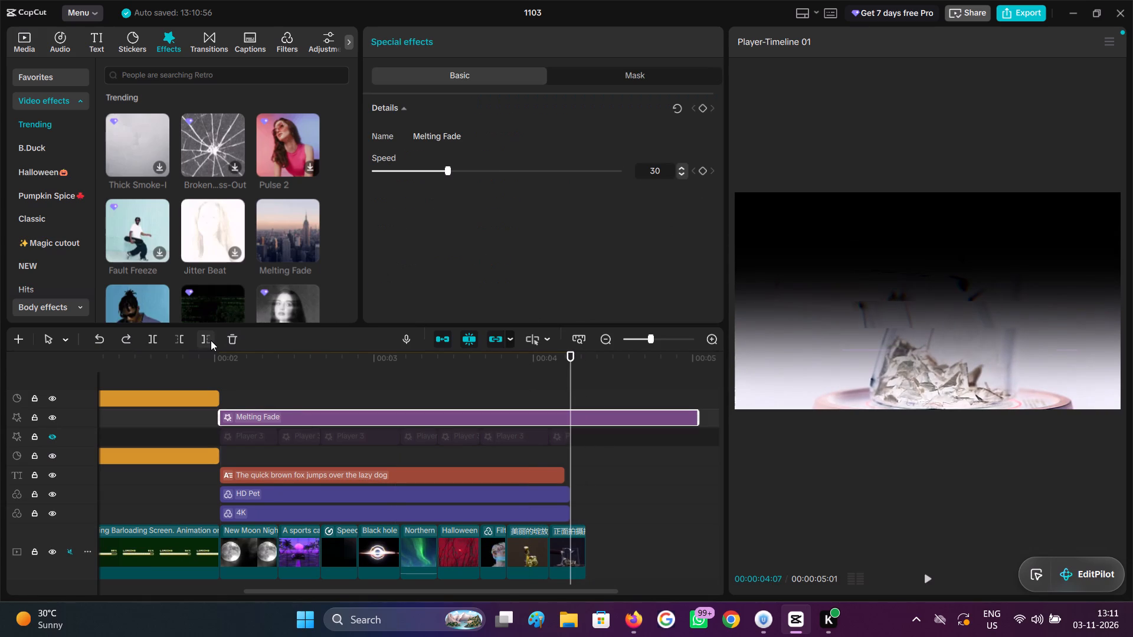
pyautogui.click(208, 339)
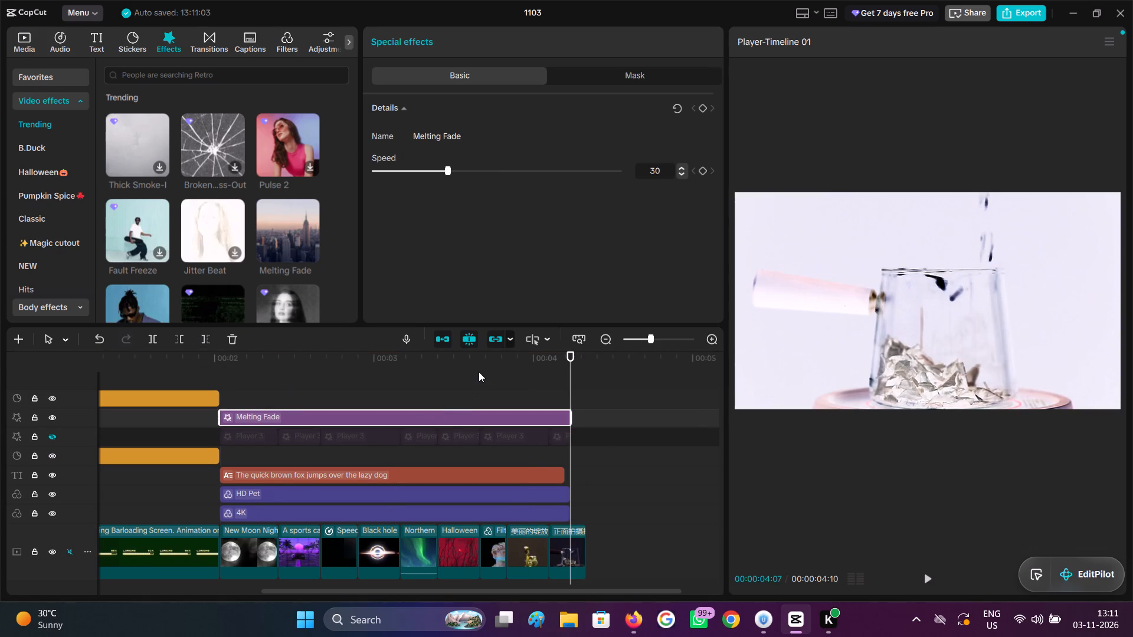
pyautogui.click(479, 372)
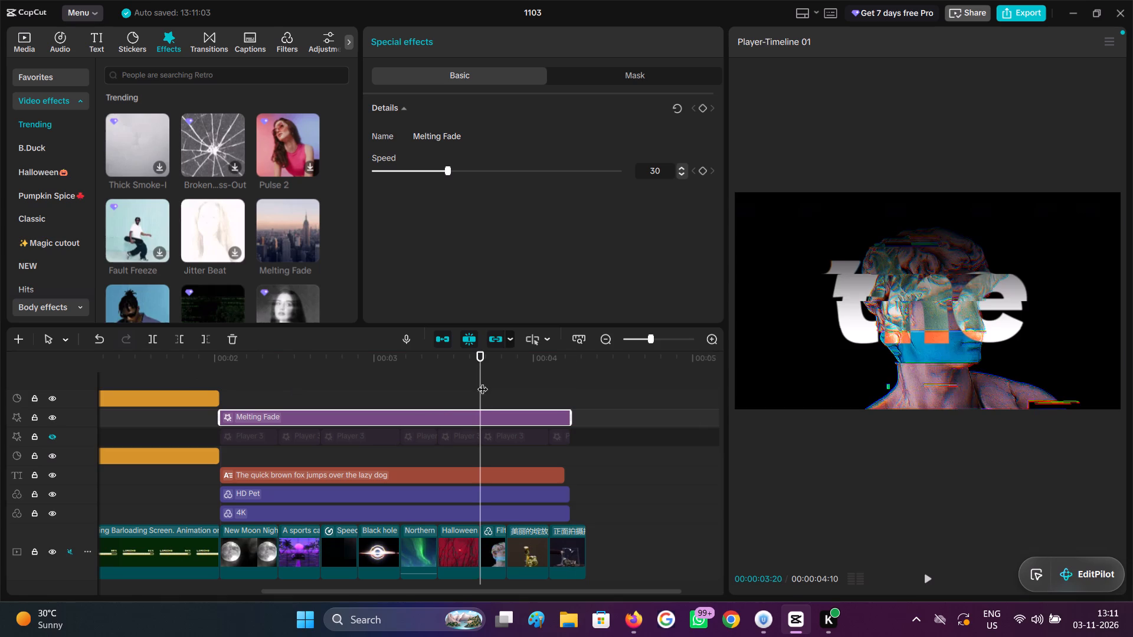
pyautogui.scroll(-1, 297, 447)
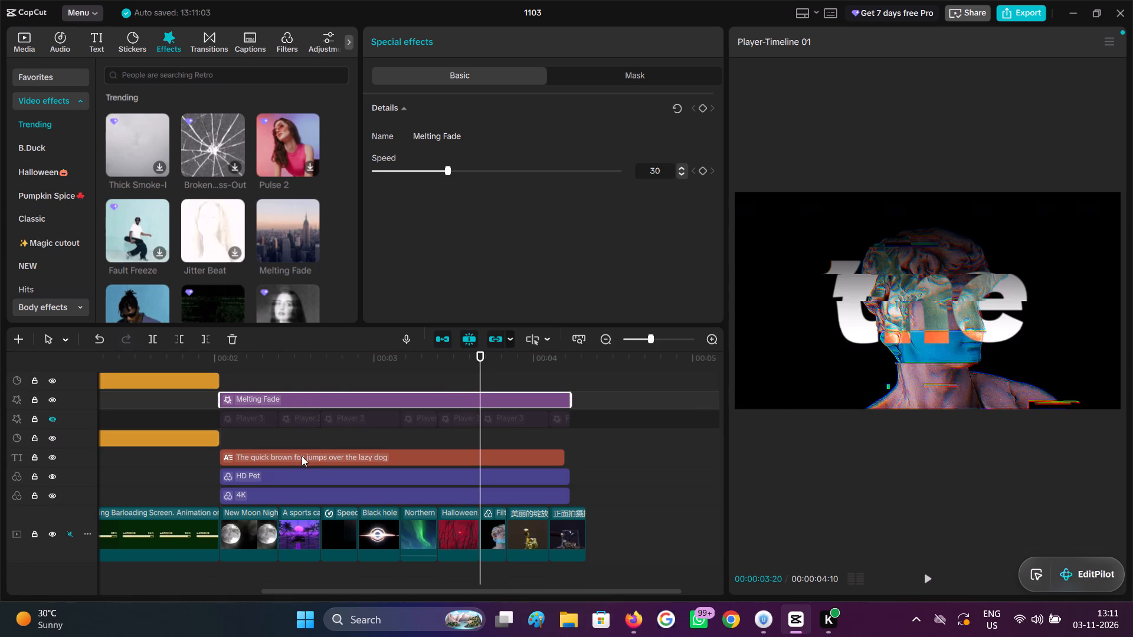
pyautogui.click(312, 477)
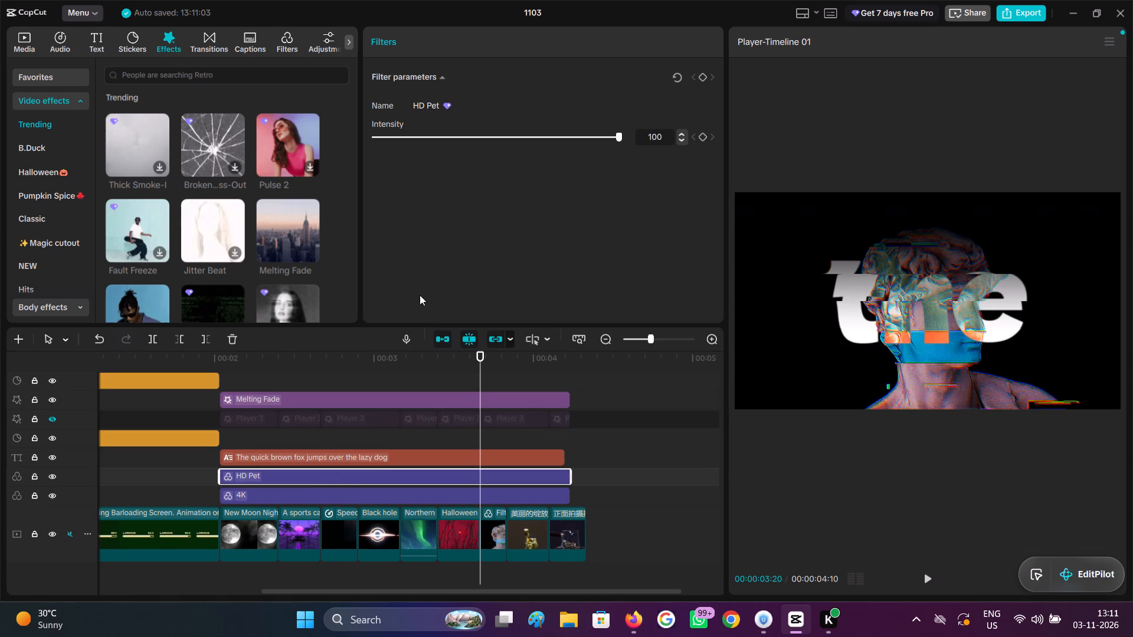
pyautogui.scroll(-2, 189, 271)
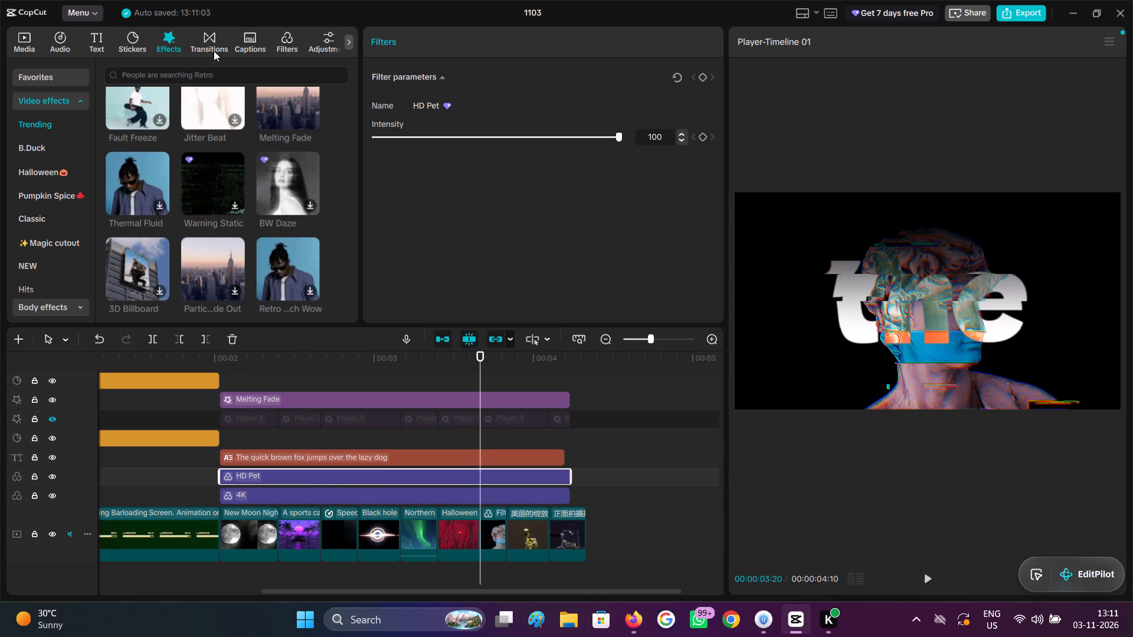
# Add the trending Slight Jitter transition between the New Moon Night and sports car clips, accepting duplicate frames for the short clips.
pyautogui.click(214, 50)
pyautogui.click(155, 131)
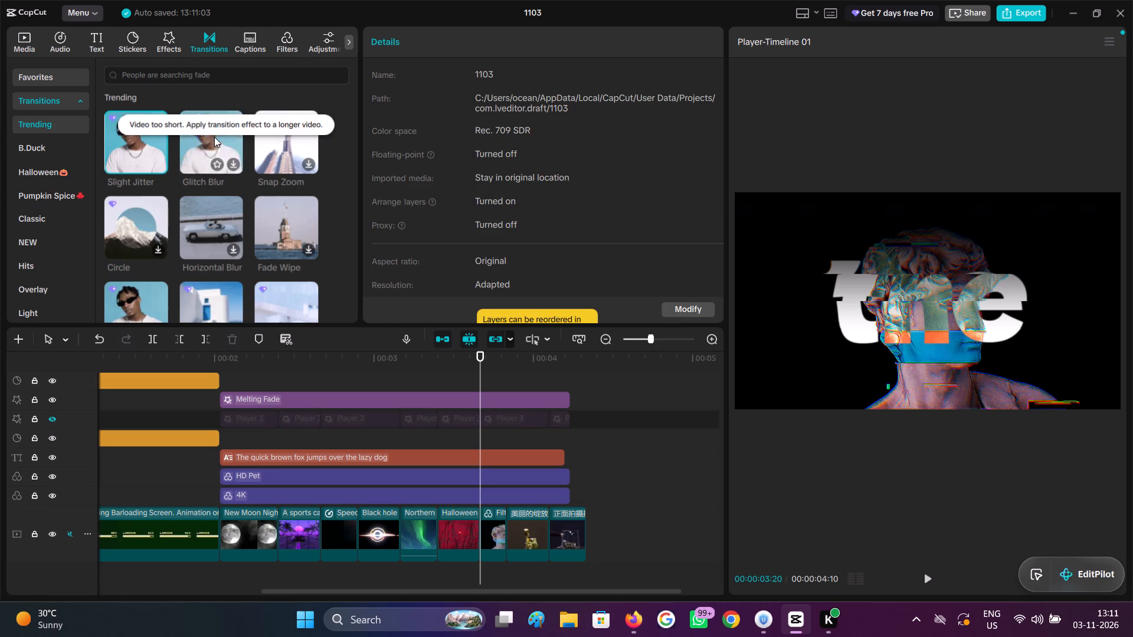
pyautogui.moveTo(149, 147); pyautogui.dragTo(255, 527)
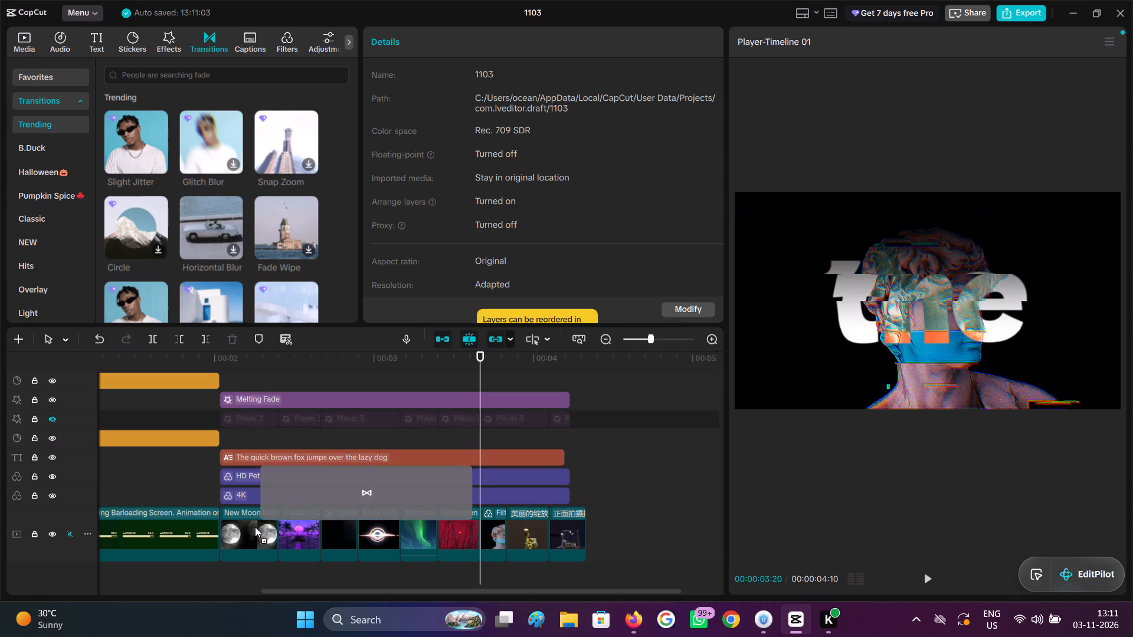
pyautogui.moveTo(255, 527); pyautogui.dragTo(251, 554)
pyautogui.click(658, 348)
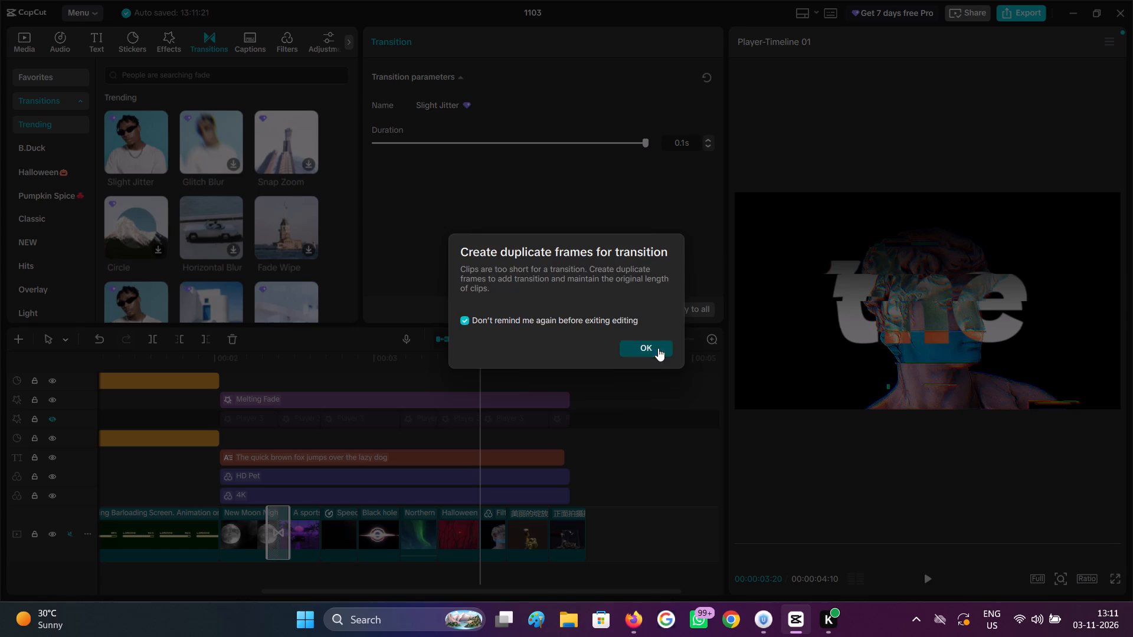
# Add the trending Horizontal Blur transition at the cut between the Speed and Black hole clips.
pyautogui.click(256, 362)
pyautogui.moveTo(256, 362); pyautogui.dragTo(284, 375)
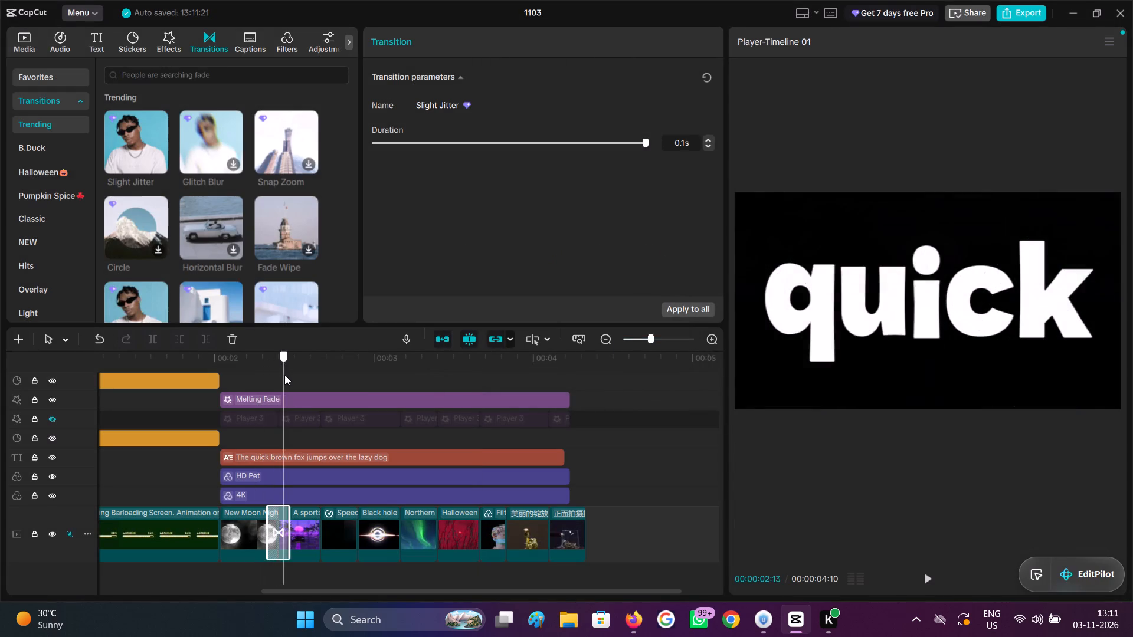
pyautogui.moveTo(284, 375); pyautogui.dragTo(328, 392)
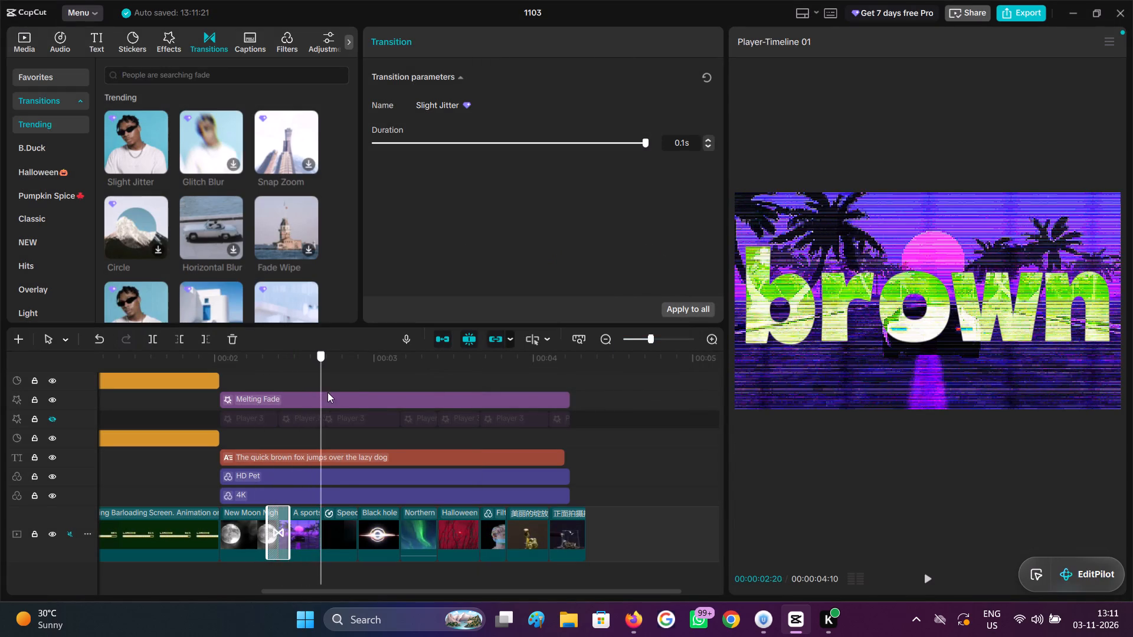
pyautogui.moveTo(328, 392); pyautogui.dragTo(361, 395)
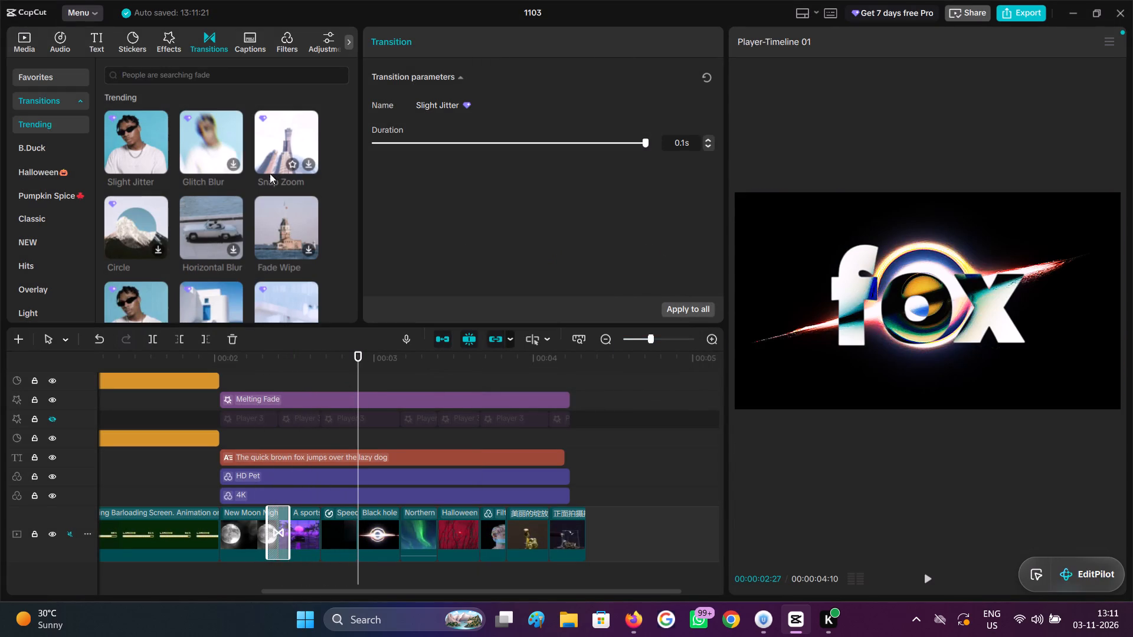
pyautogui.click(228, 230)
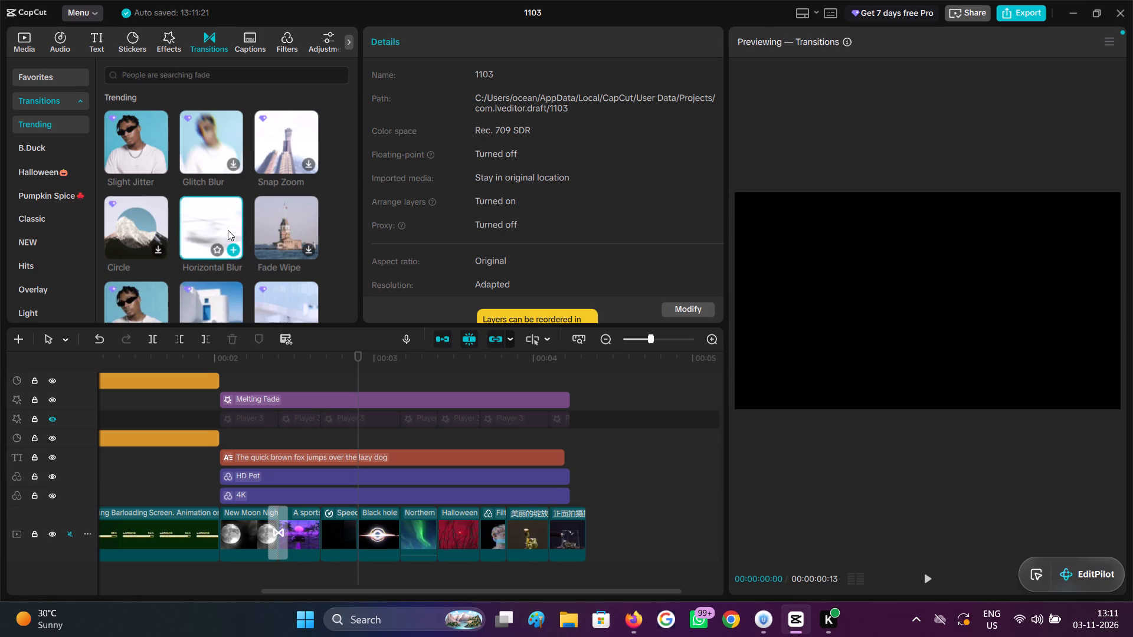
pyautogui.click(225, 224)
pyautogui.click(236, 254)
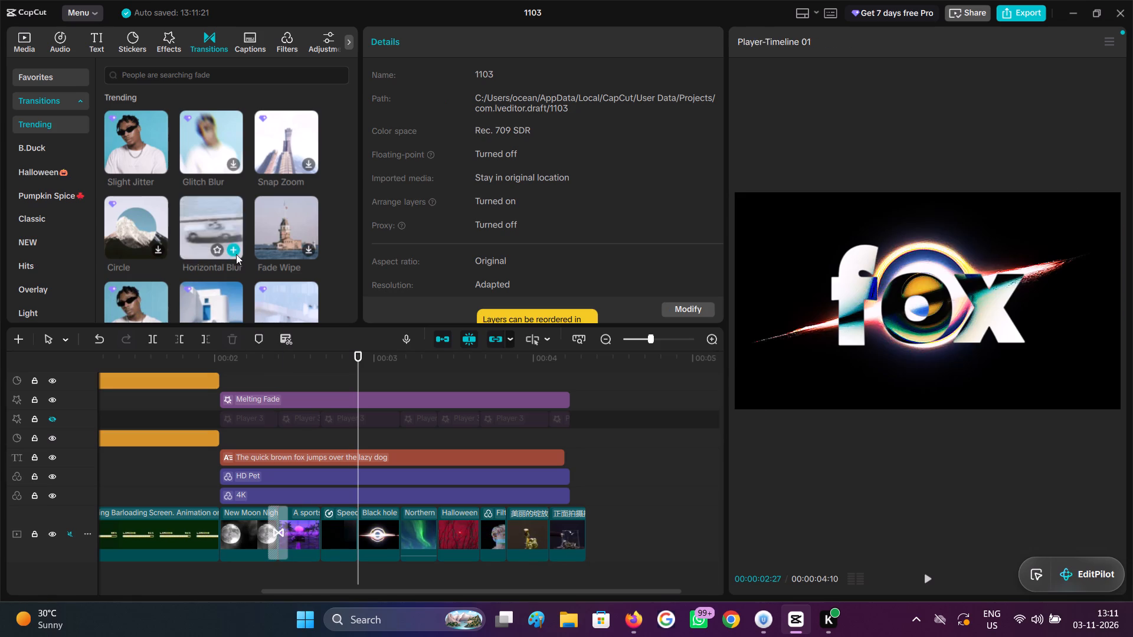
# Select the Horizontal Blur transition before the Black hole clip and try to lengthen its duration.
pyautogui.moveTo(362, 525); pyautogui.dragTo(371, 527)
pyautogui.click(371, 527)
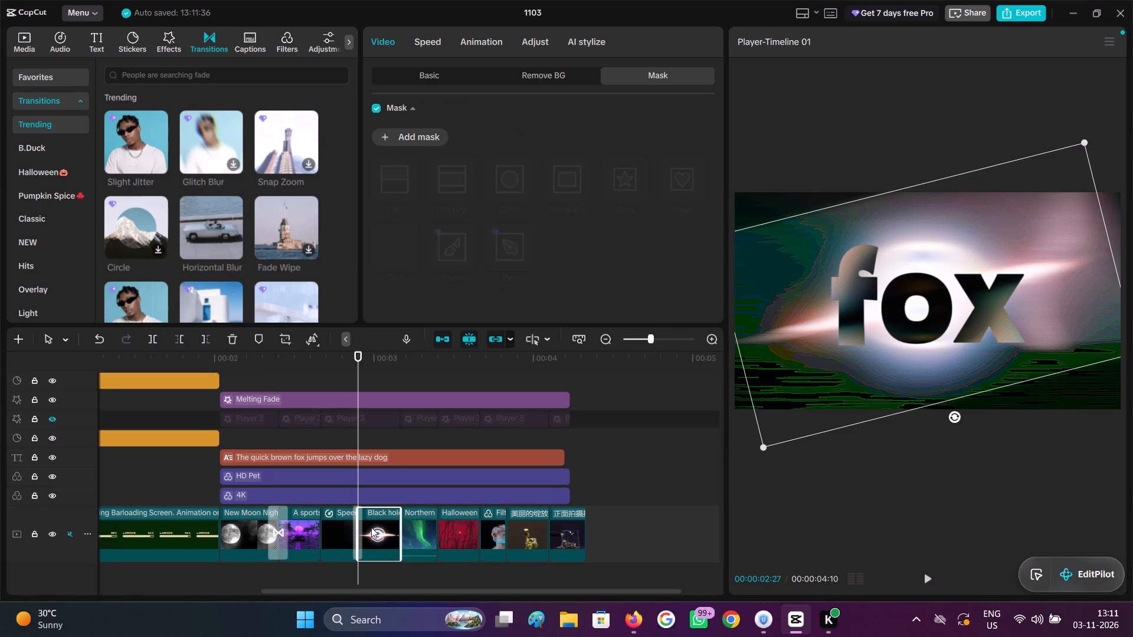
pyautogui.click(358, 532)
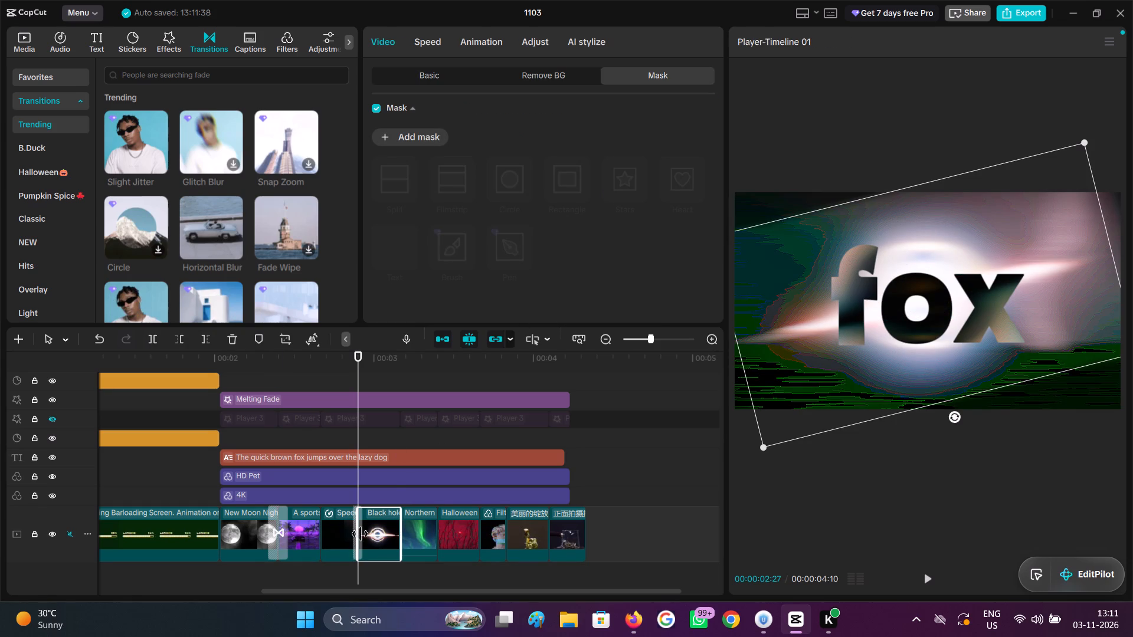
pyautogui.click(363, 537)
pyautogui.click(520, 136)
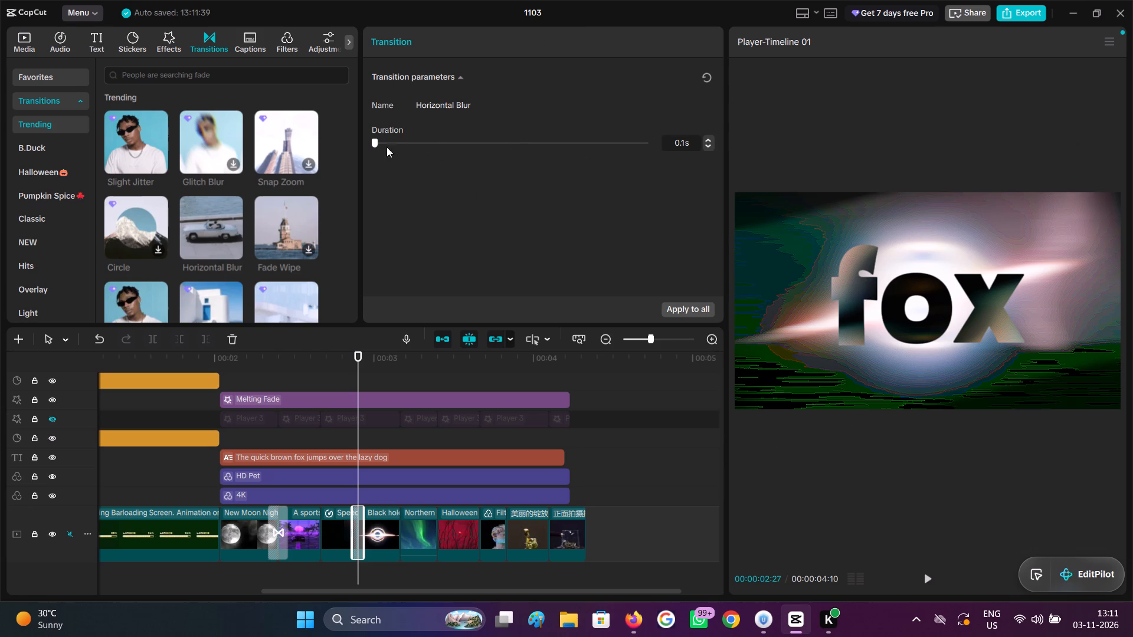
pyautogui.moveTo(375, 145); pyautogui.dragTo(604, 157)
# Add the trending Wispy Fade transition at the cut between the Black hole and Northern lights clips, at 00:00:03:05.
pyautogui.moveTo(359, 370); pyautogui.dragTo(397, 388)
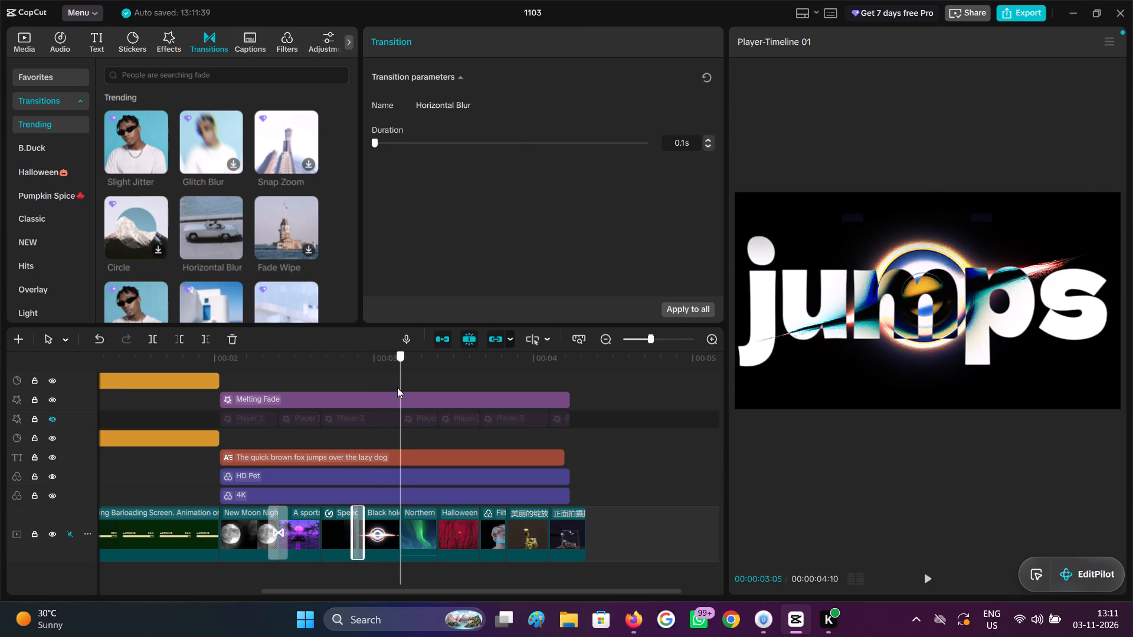
pyautogui.moveTo(397, 388); pyautogui.dragTo(399, 388)
pyautogui.click(399, 388)
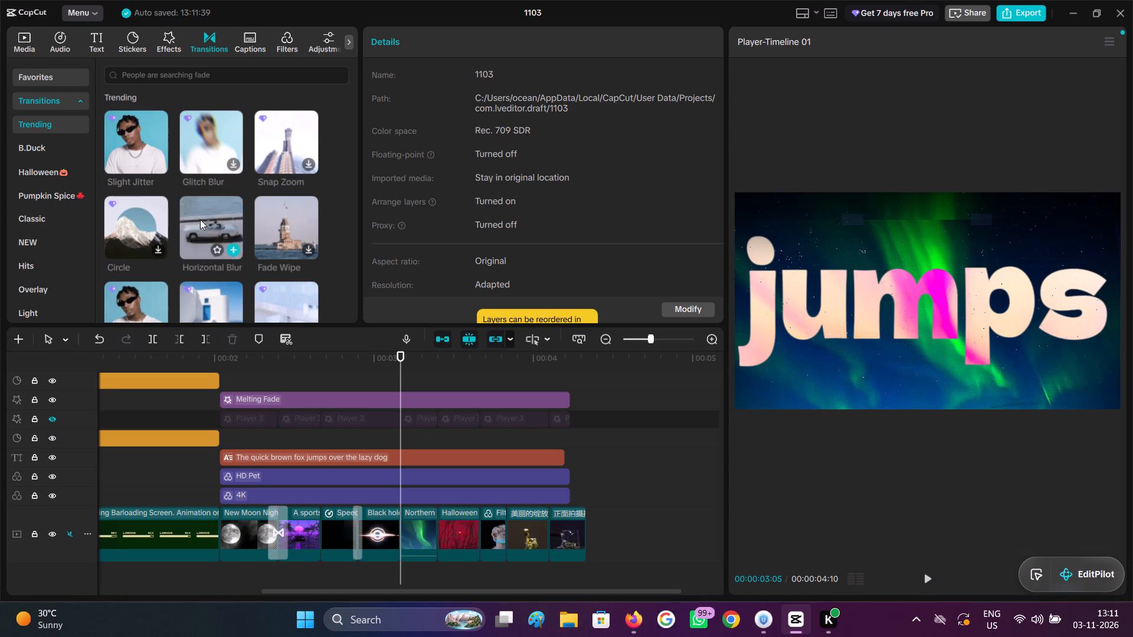
pyautogui.click(279, 218)
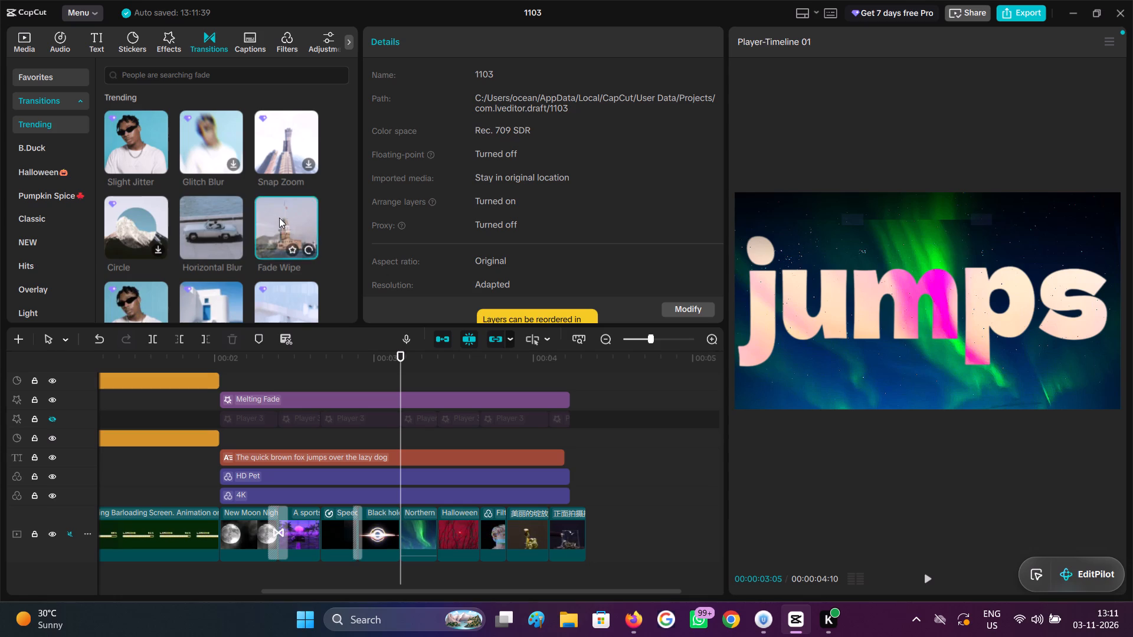
pyautogui.scroll(-1, 279, 218)
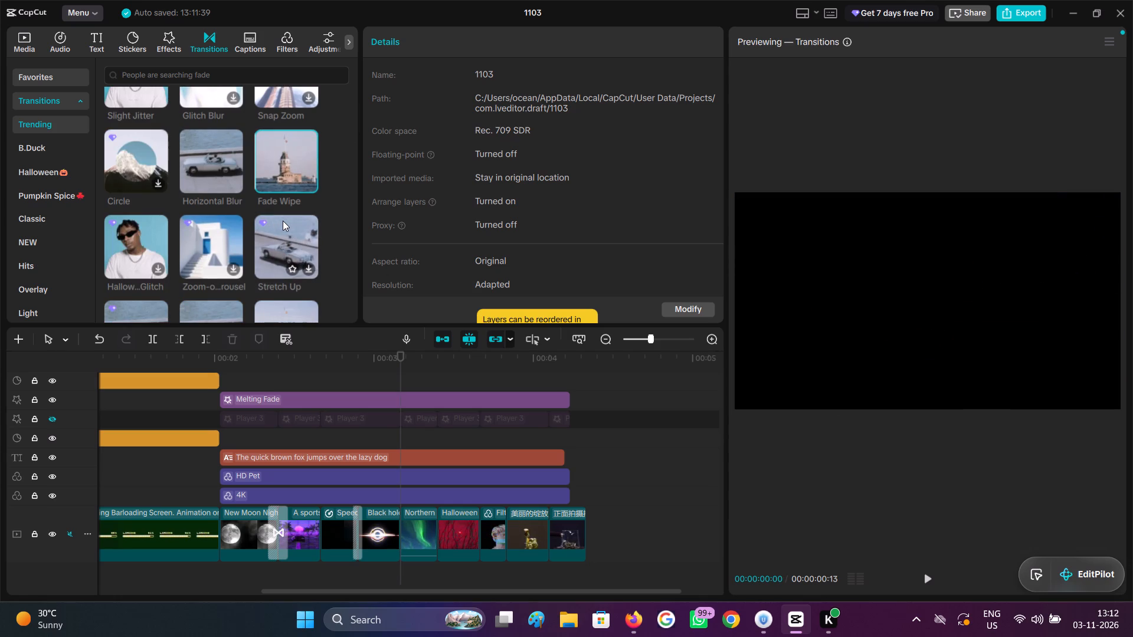
pyautogui.scroll(-1, 225, 241)
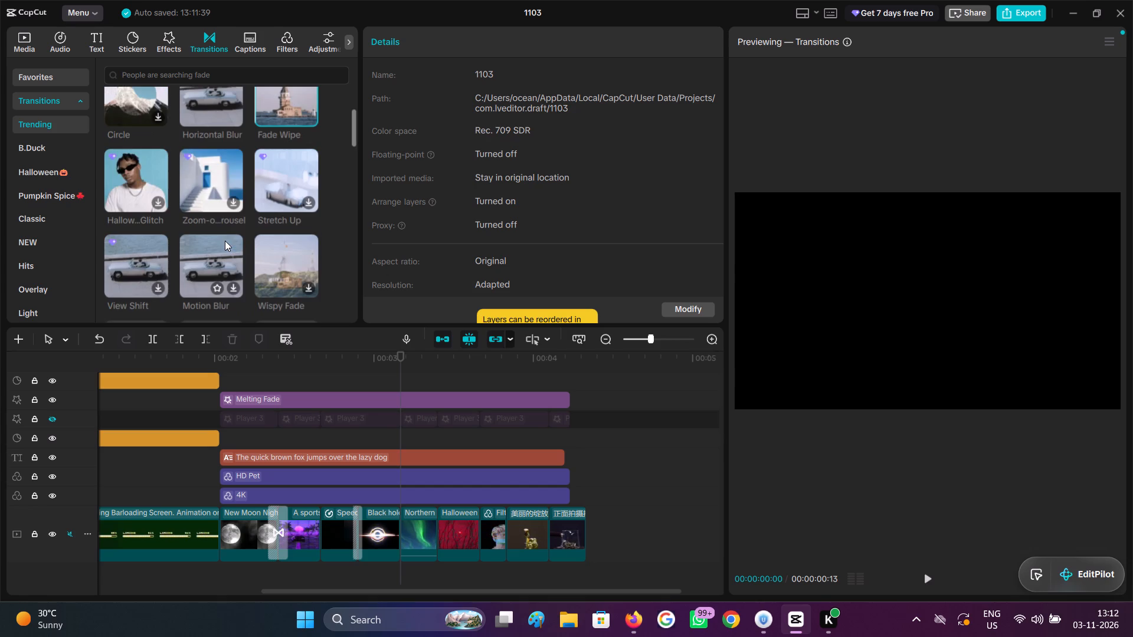
pyautogui.click(262, 251)
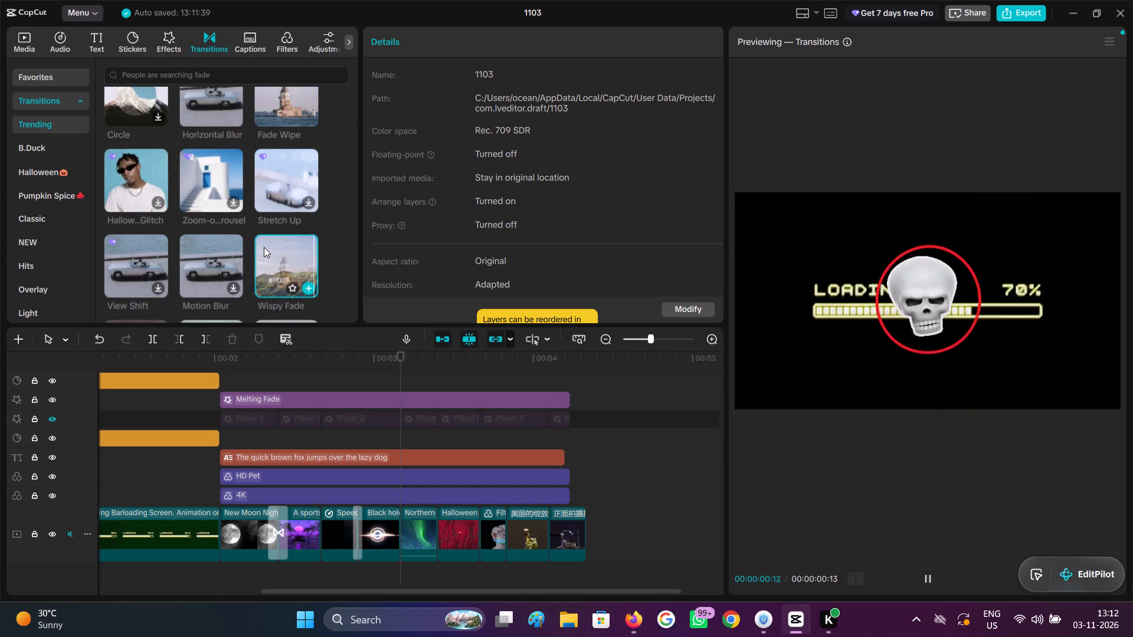
pyautogui.click(306, 287)
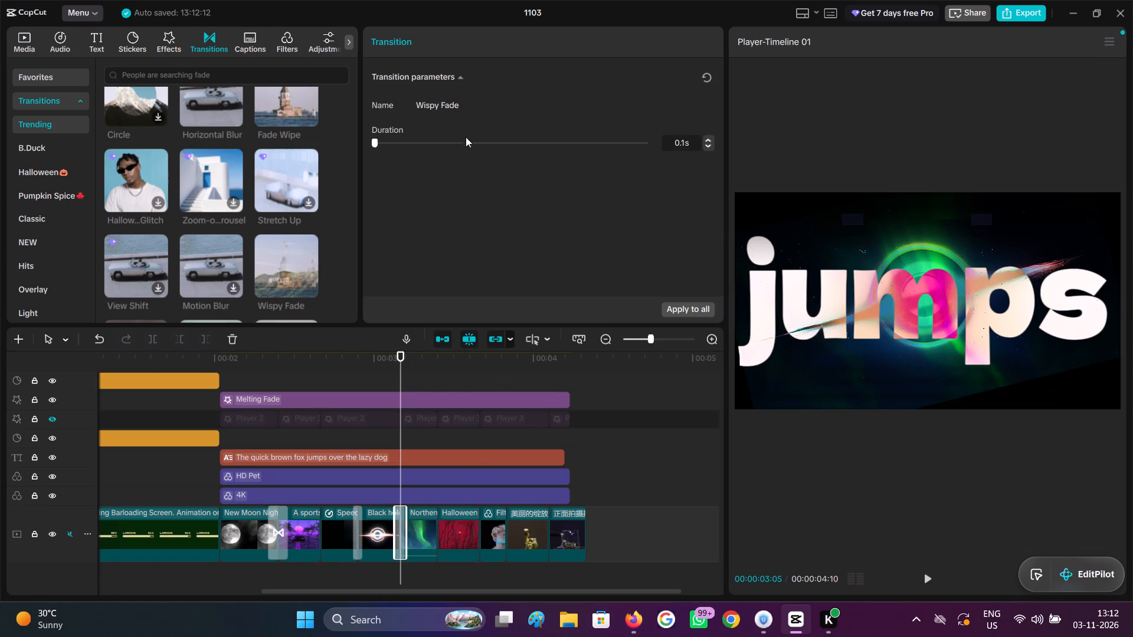
pyautogui.click(467, 134)
# Add the trending Petal Wind transition at the cut between the last two clips, at 00:00:04:03.
pyautogui.moveTo(402, 373); pyautogui.dragTo(397, 372)
pyautogui.moveTo(397, 372); pyautogui.dragTo(506, 380)
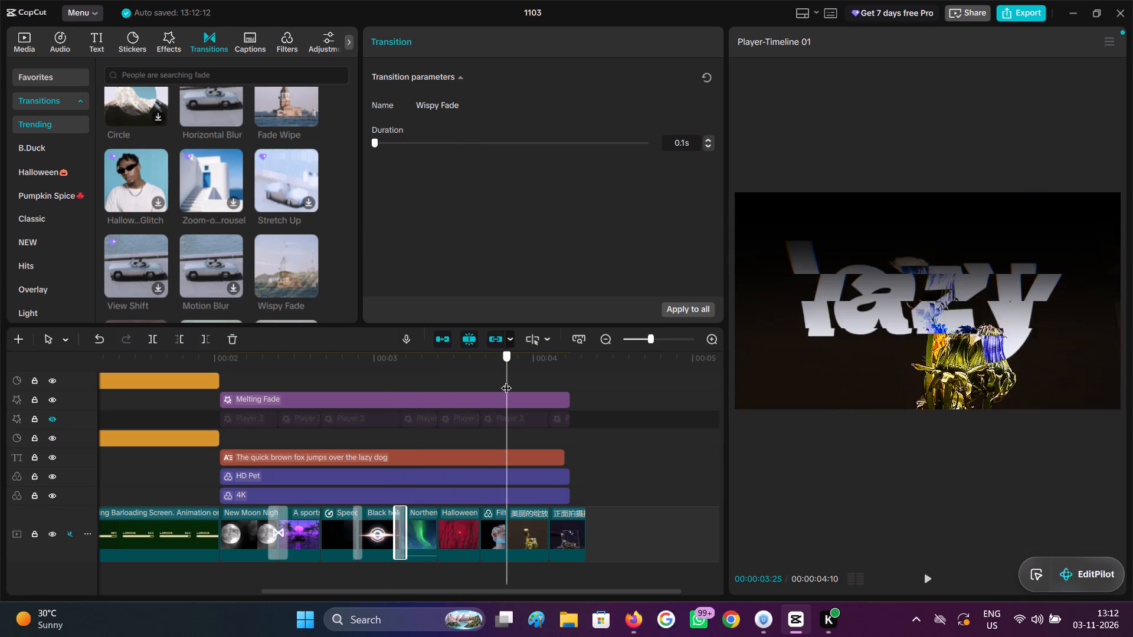
pyautogui.moveTo(506, 380); pyautogui.dragTo(507, 373)
pyautogui.moveTo(509, 373); pyautogui.dragTo(528, 382)
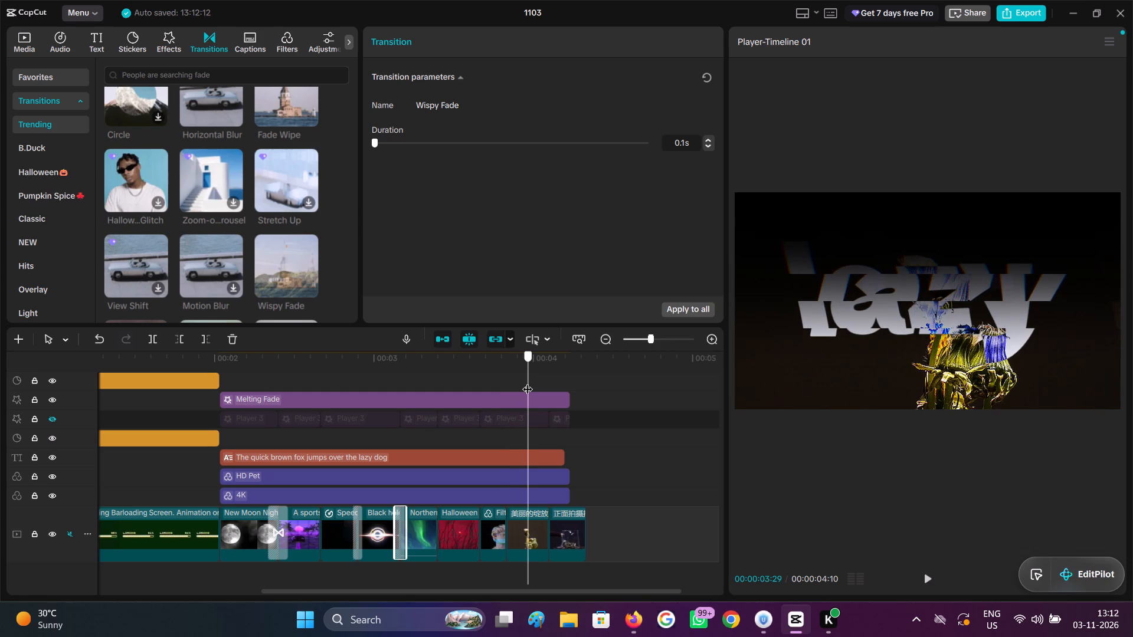
pyautogui.moveTo(528, 382); pyautogui.dragTo(553, 392)
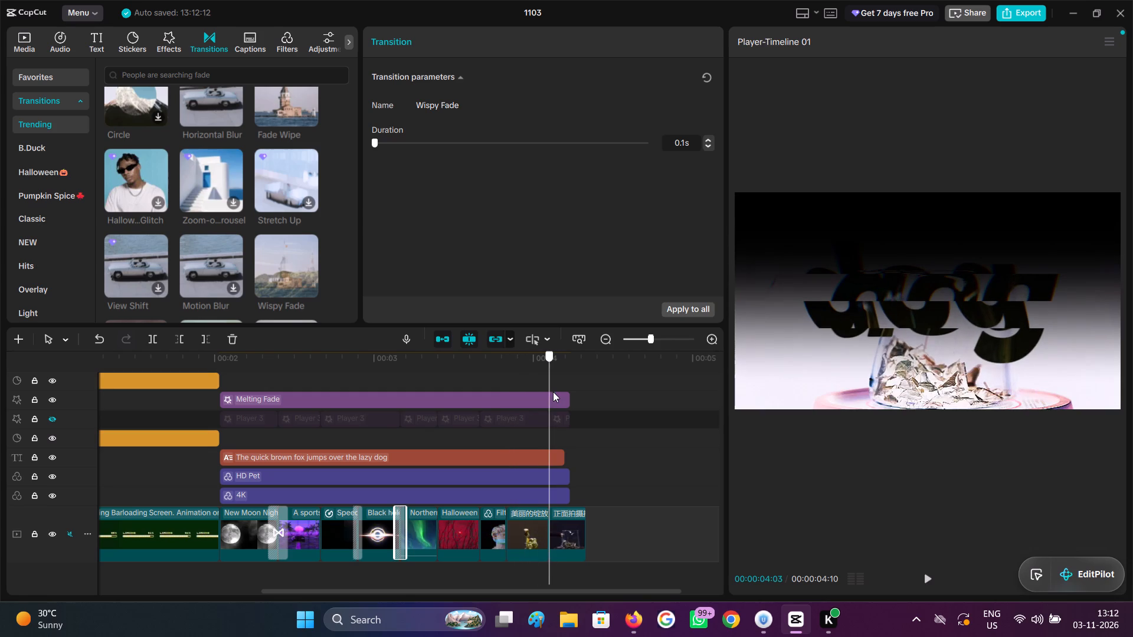
pyautogui.moveTo(553, 392); pyautogui.dragTo(552, 392)
pyautogui.scroll(-3, 208, 245)
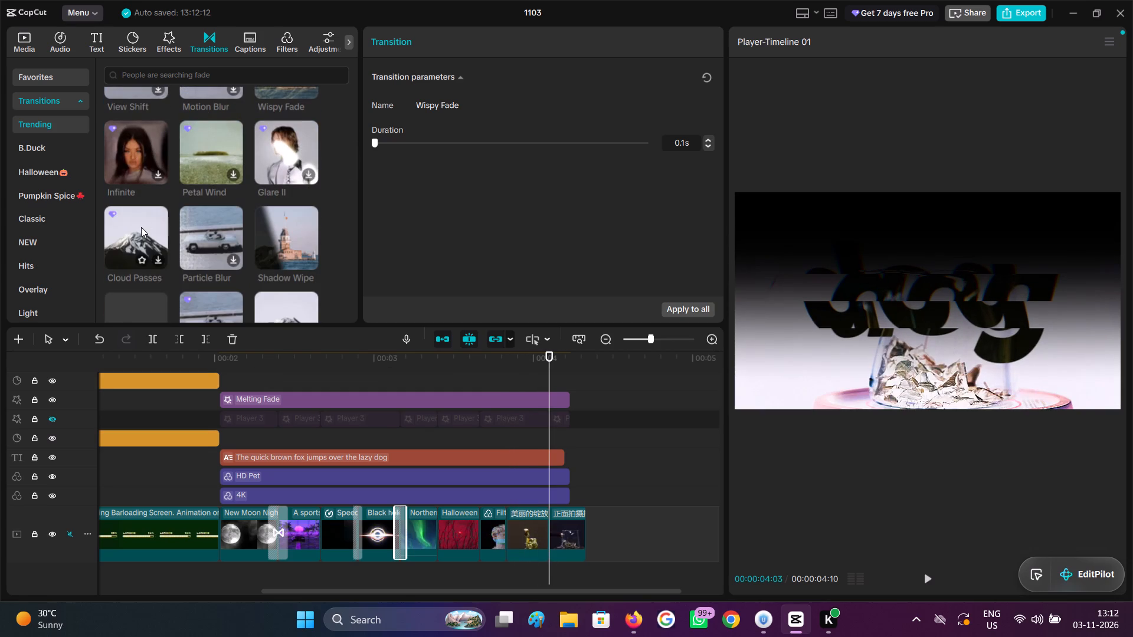
pyautogui.click(195, 132)
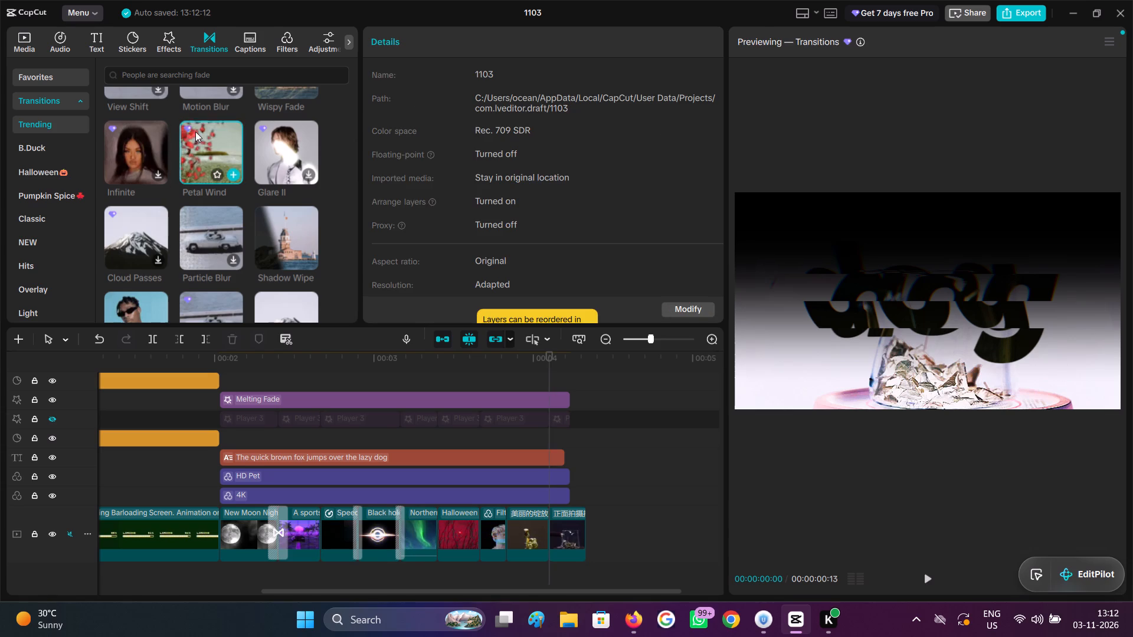
pyautogui.click(233, 173)
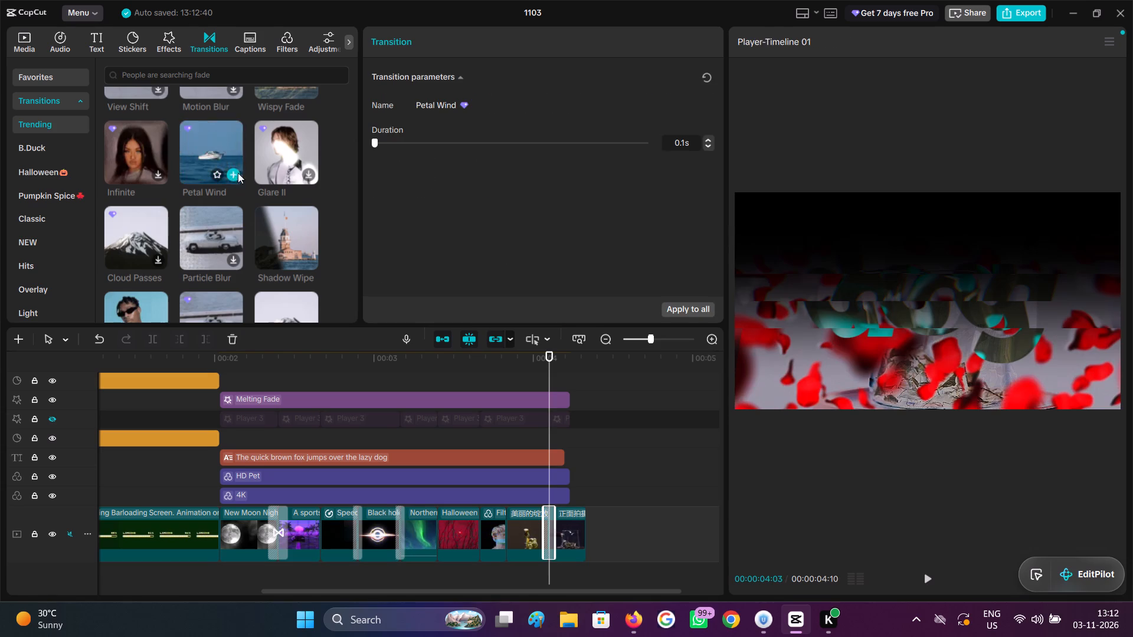
pyautogui.click(470, 143)
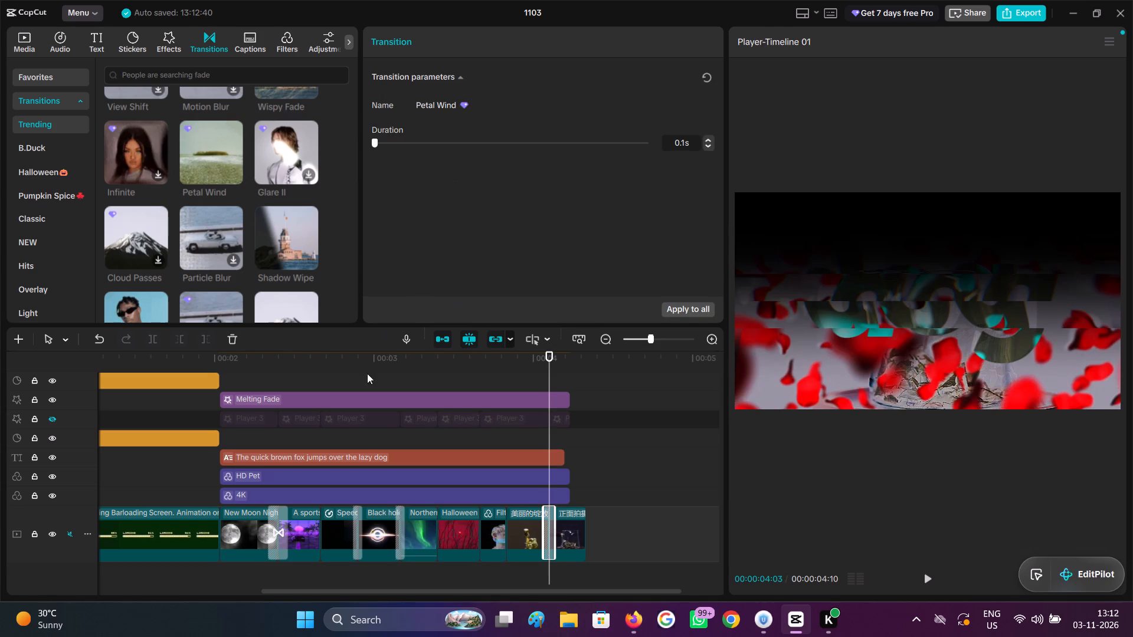
# Add the spider web sticker from the Halloween category to the timeline at 00:00:02:20.
pyautogui.click(319, 363)
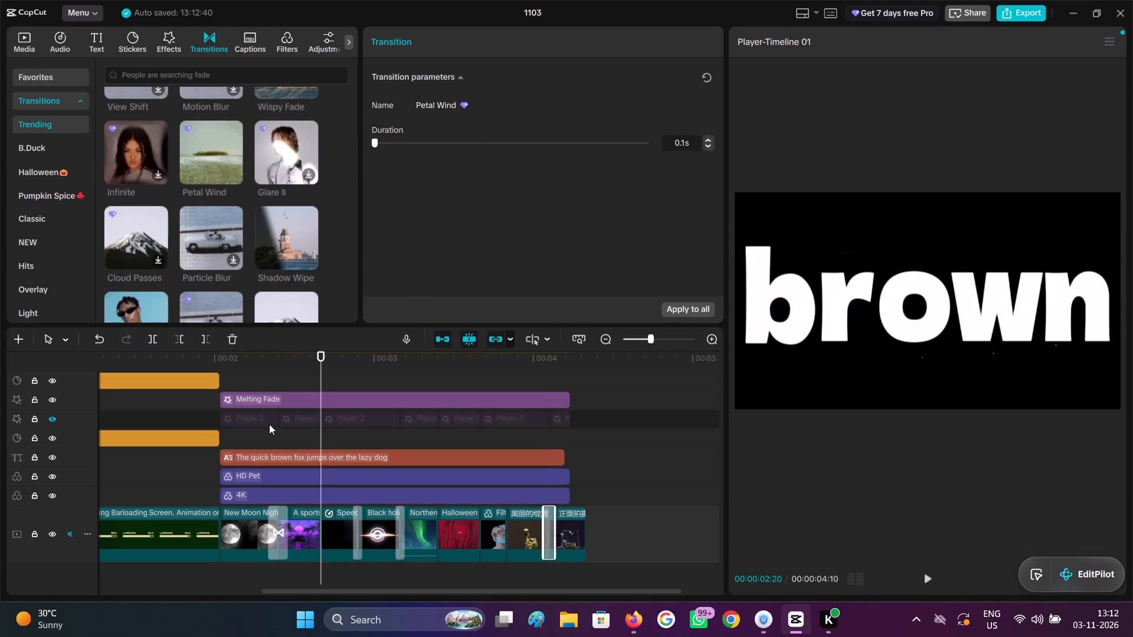
pyautogui.click(95, 42)
pyautogui.click(66, 72)
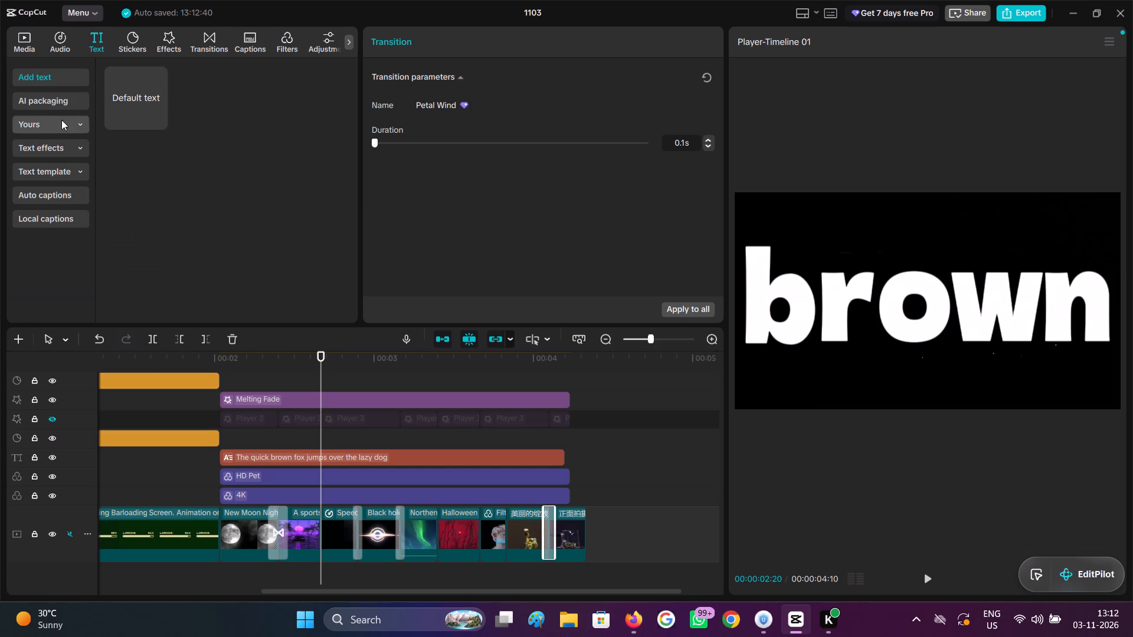
pyautogui.click(126, 42)
pyautogui.click(36, 129)
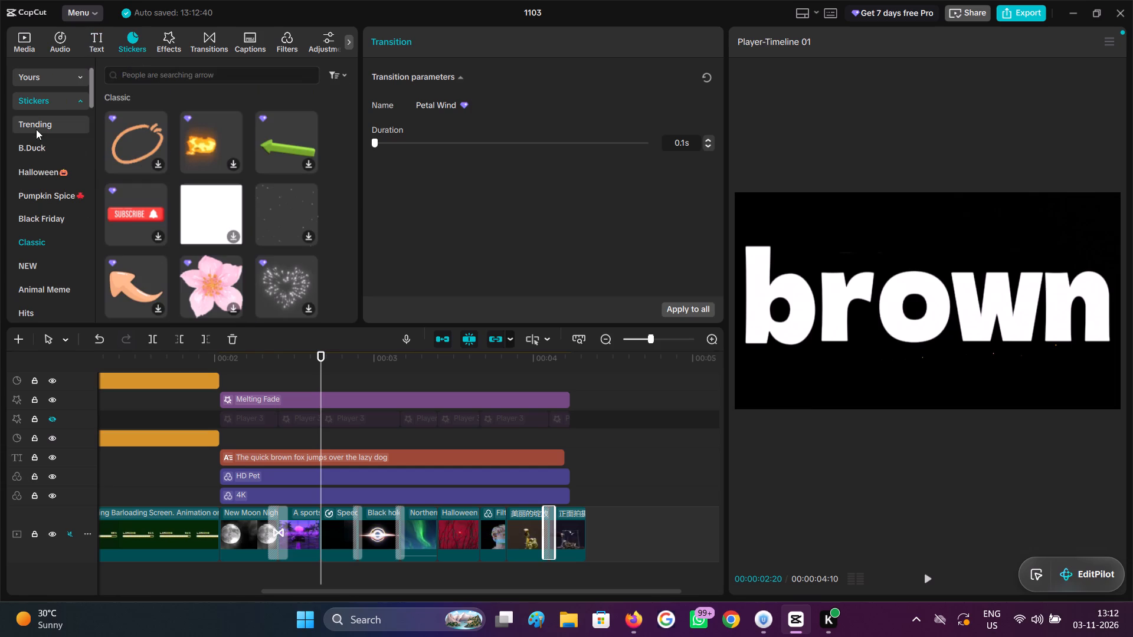
pyautogui.click(49, 155)
pyautogui.click(51, 170)
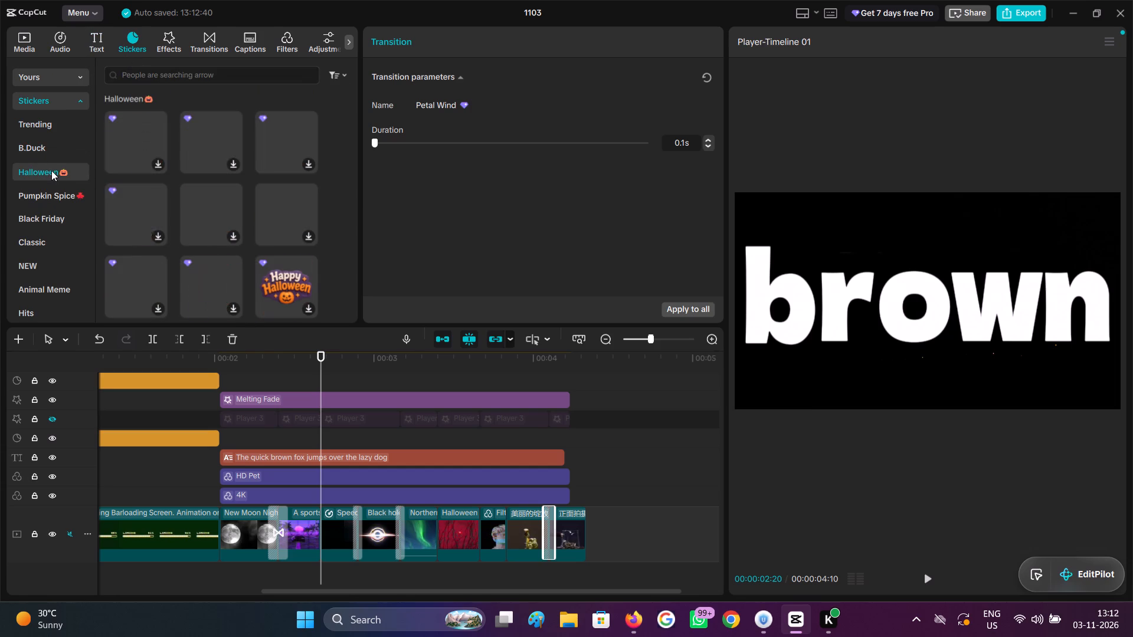
pyautogui.click(305, 195)
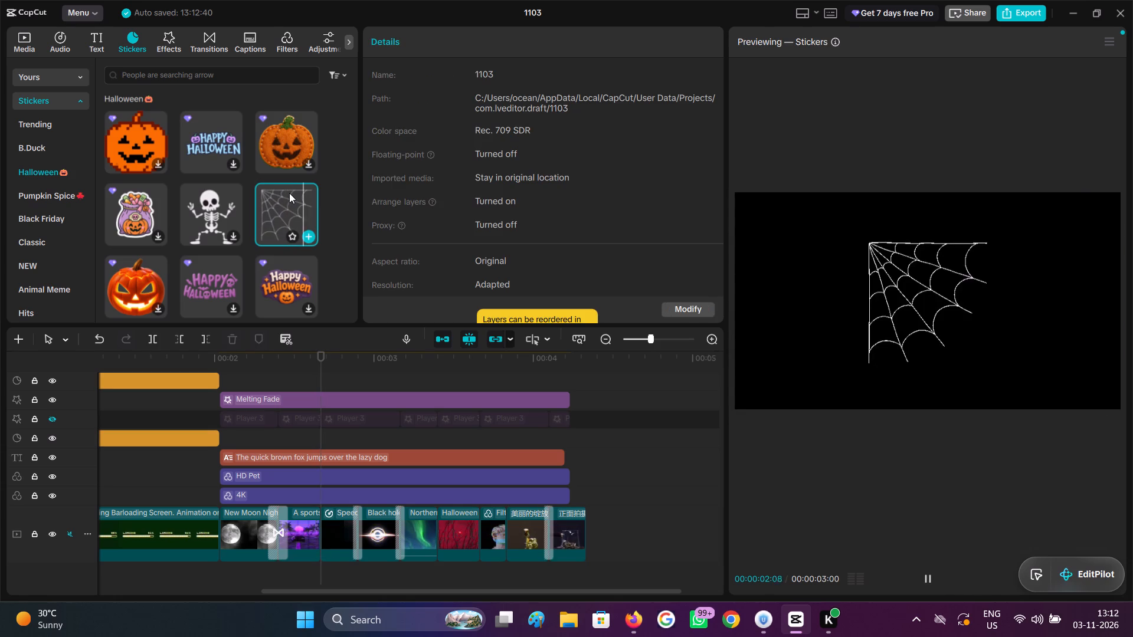
pyautogui.click(309, 237)
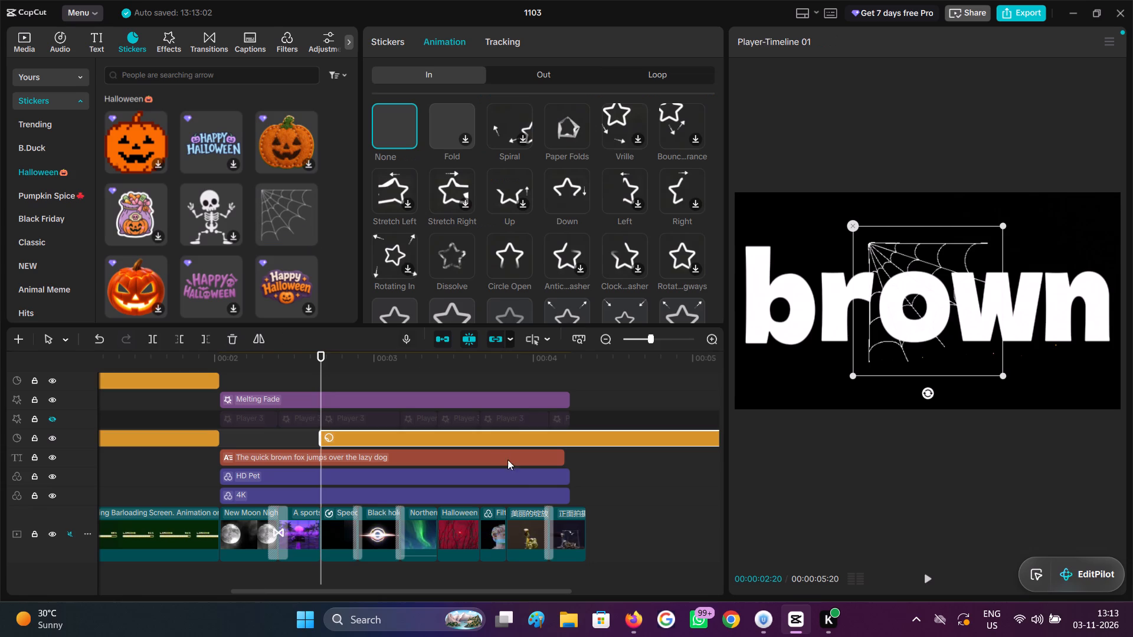
# Move the spider web sticker to its own track below Melting Fade, starting at the end of the last video clip.
pyautogui.moveTo(537, 434); pyautogui.dragTo(495, 448)
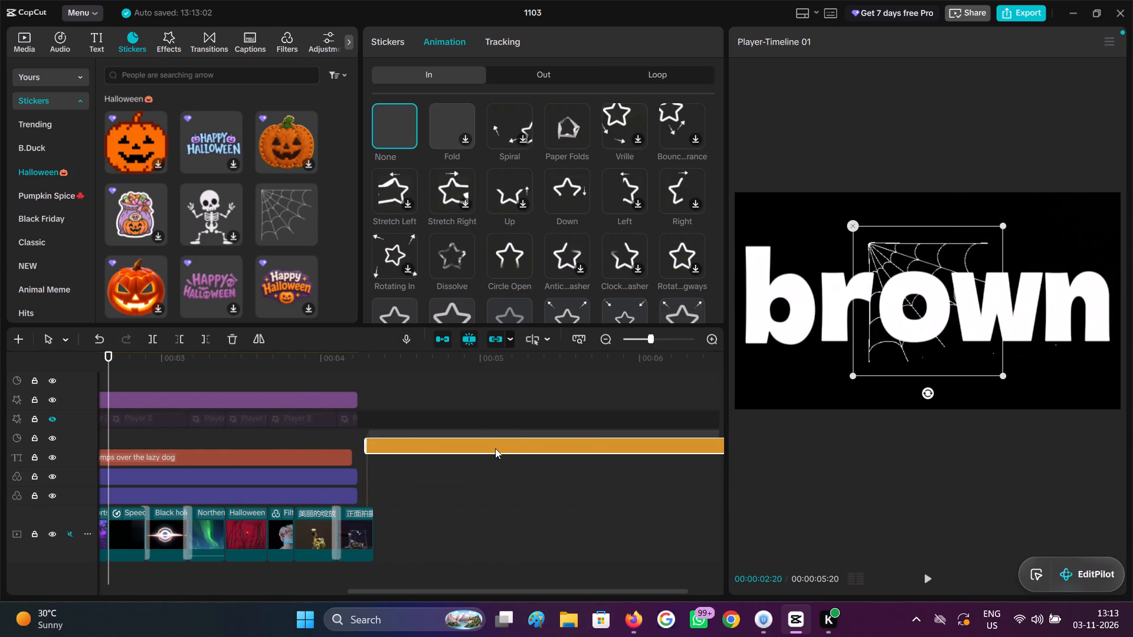
pyautogui.moveTo(495, 448); pyautogui.dragTo(593, 425)
# Enlarge the spider web sticker in the preview until the web spans nearly the full frame height.
pyautogui.click(382, 479)
pyautogui.moveTo(382, 479); pyautogui.dragTo(393, 484)
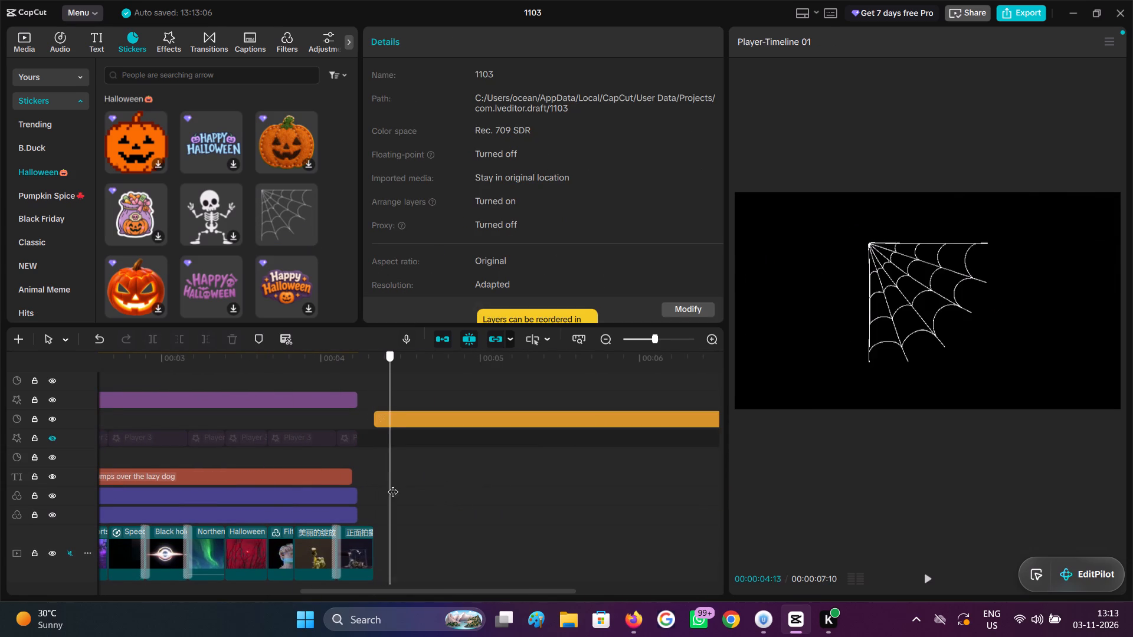
pyautogui.moveTo(393, 484); pyautogui.dragTo(388, 481)
pyautogui.click(409, 414)
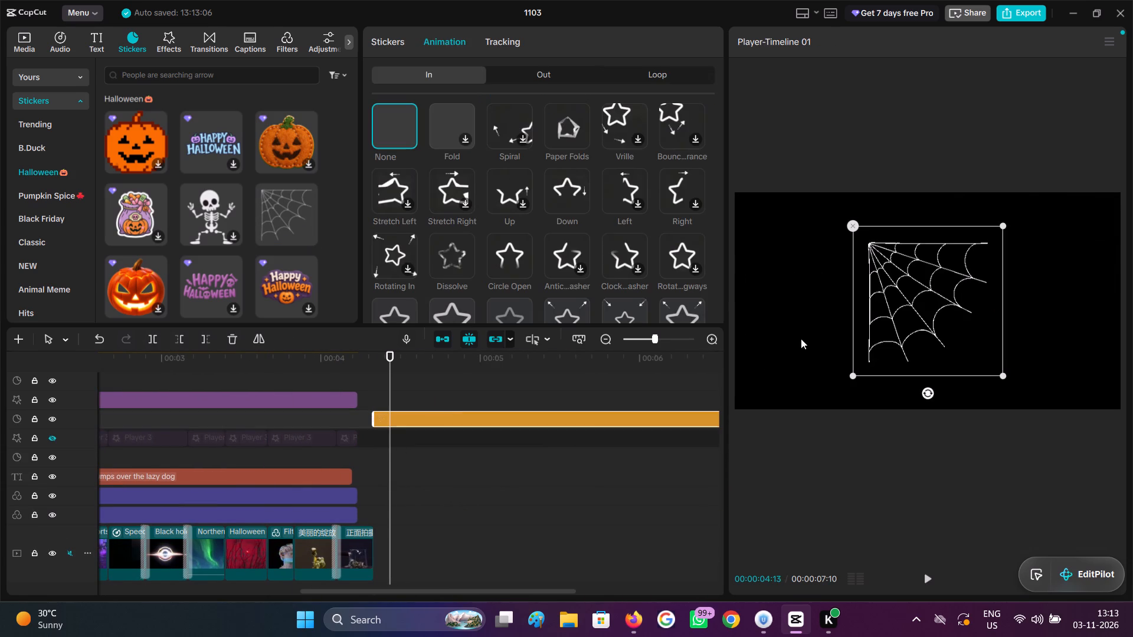
pyautogui.moveTo(998, 228); pyautogui.dragTo(1099, 140)
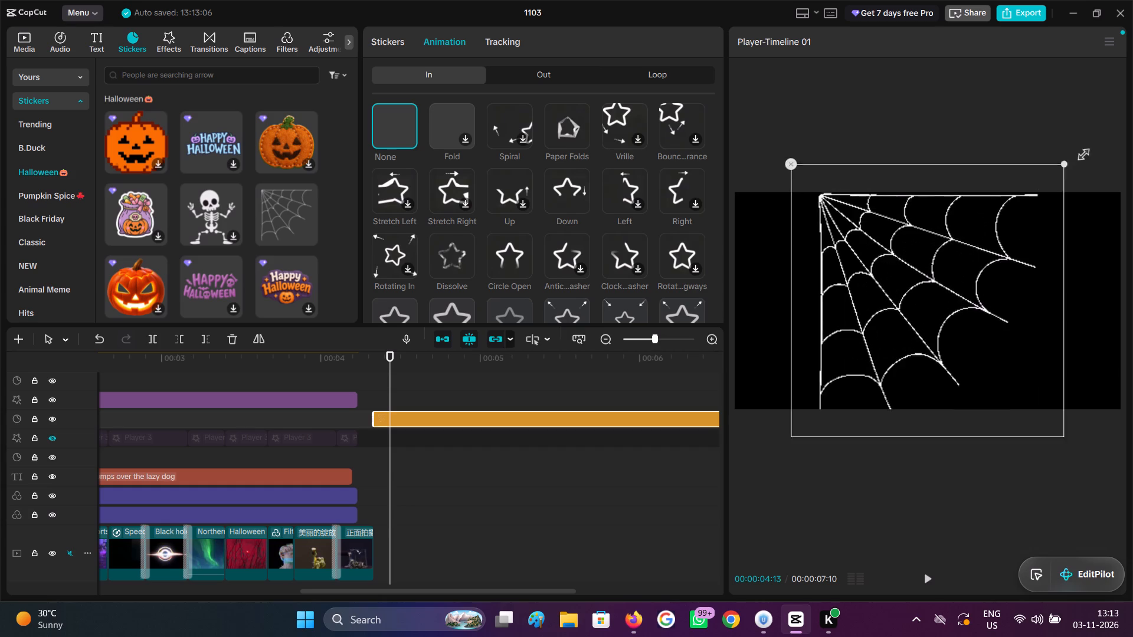
pyautogui.moveTo(1099, 140); pyautogui.dragTo(1077, 179)
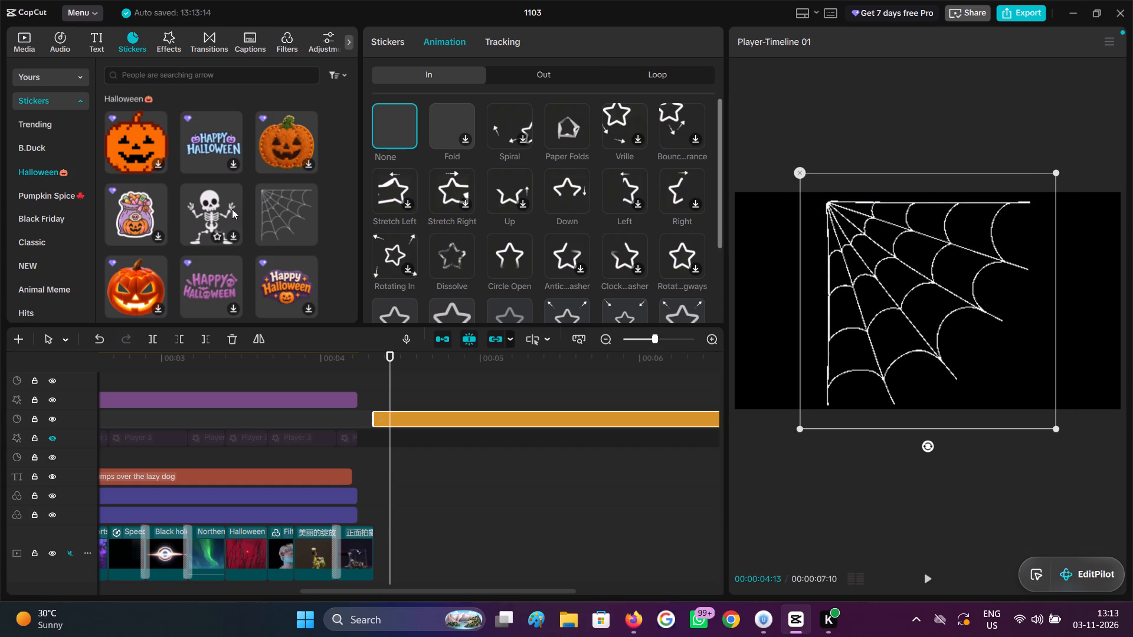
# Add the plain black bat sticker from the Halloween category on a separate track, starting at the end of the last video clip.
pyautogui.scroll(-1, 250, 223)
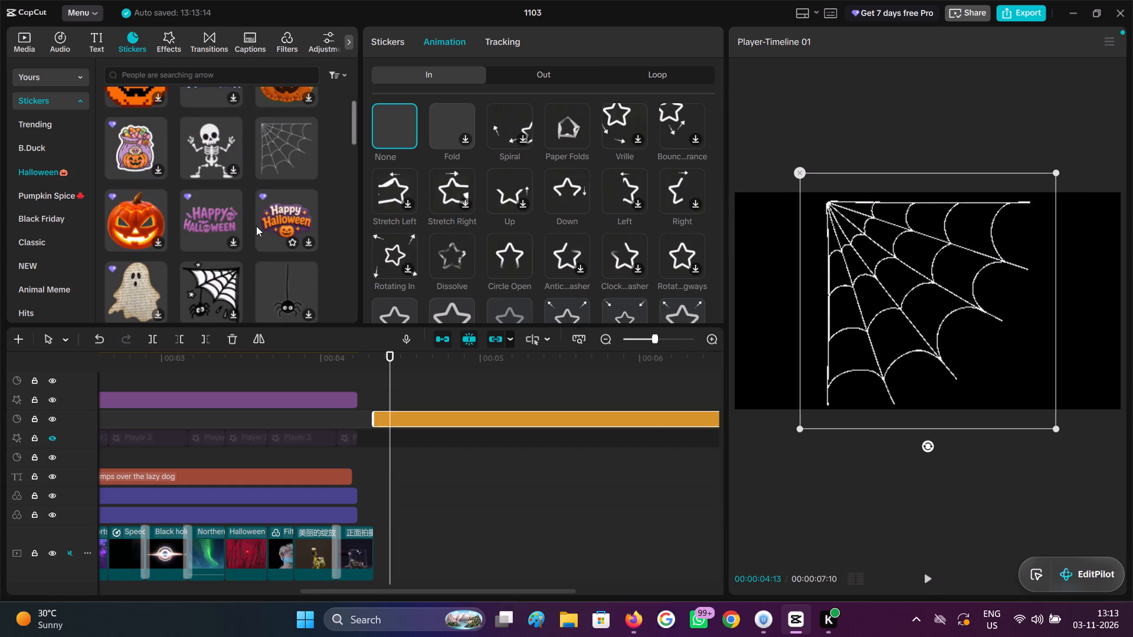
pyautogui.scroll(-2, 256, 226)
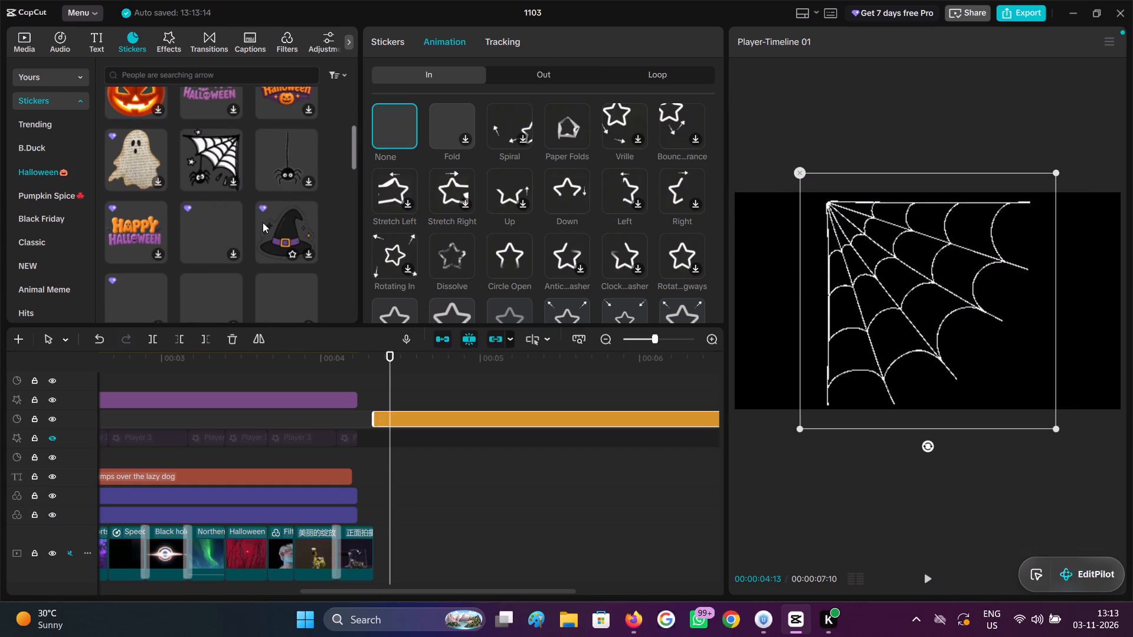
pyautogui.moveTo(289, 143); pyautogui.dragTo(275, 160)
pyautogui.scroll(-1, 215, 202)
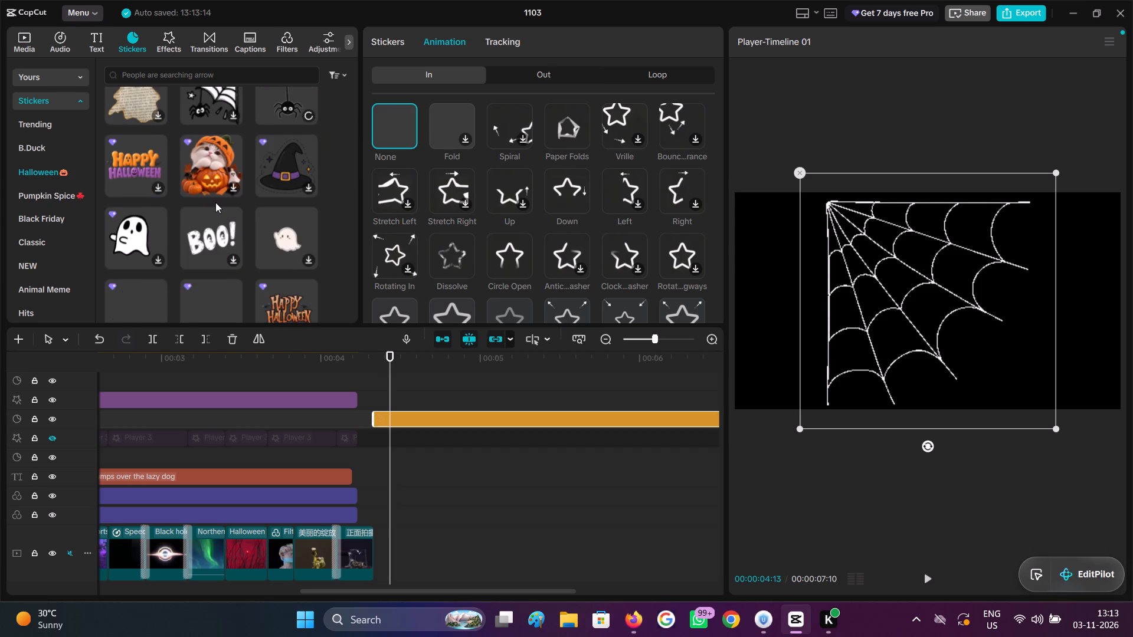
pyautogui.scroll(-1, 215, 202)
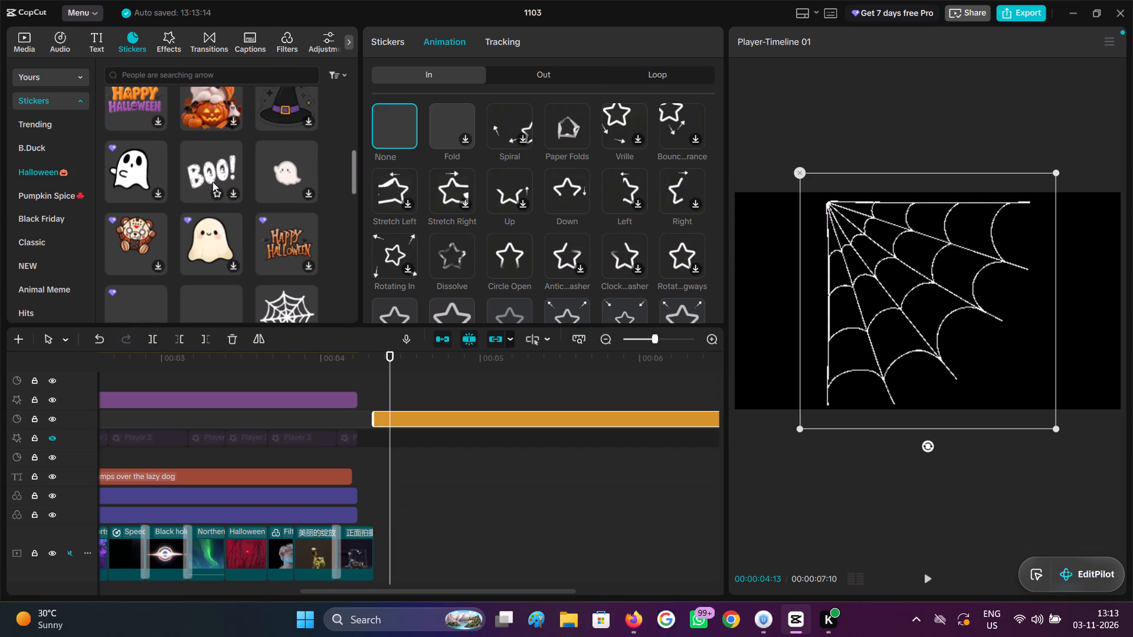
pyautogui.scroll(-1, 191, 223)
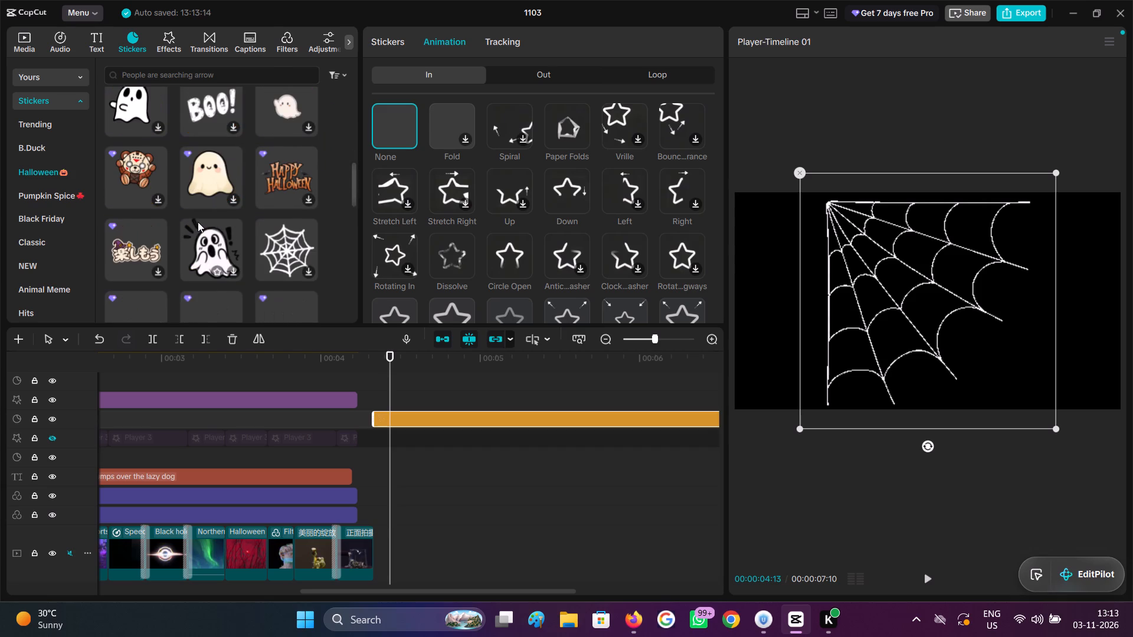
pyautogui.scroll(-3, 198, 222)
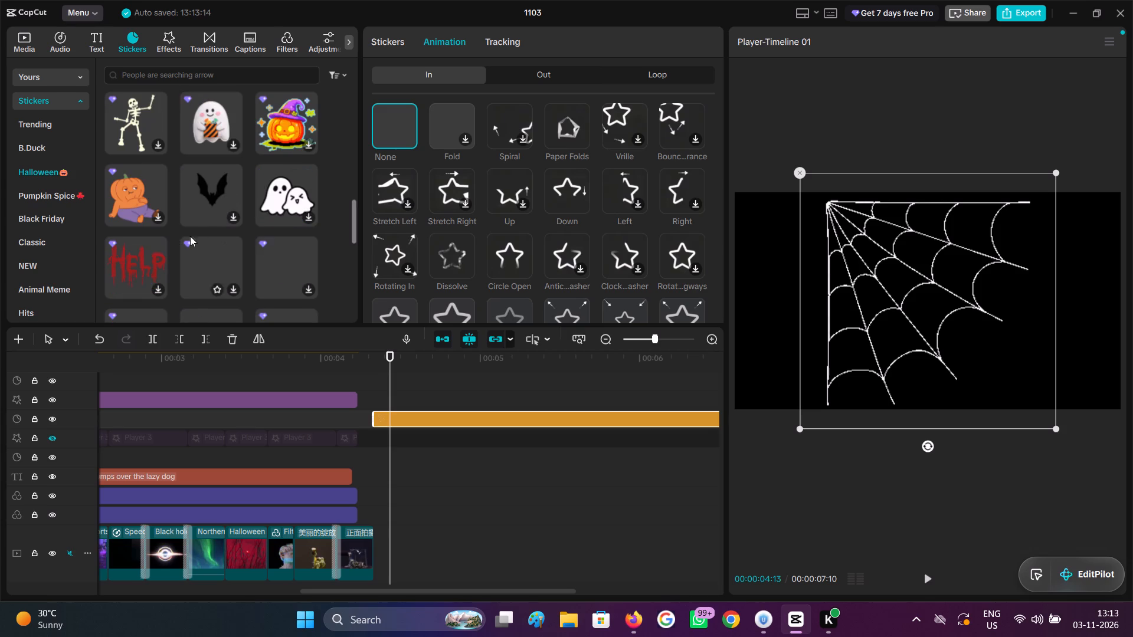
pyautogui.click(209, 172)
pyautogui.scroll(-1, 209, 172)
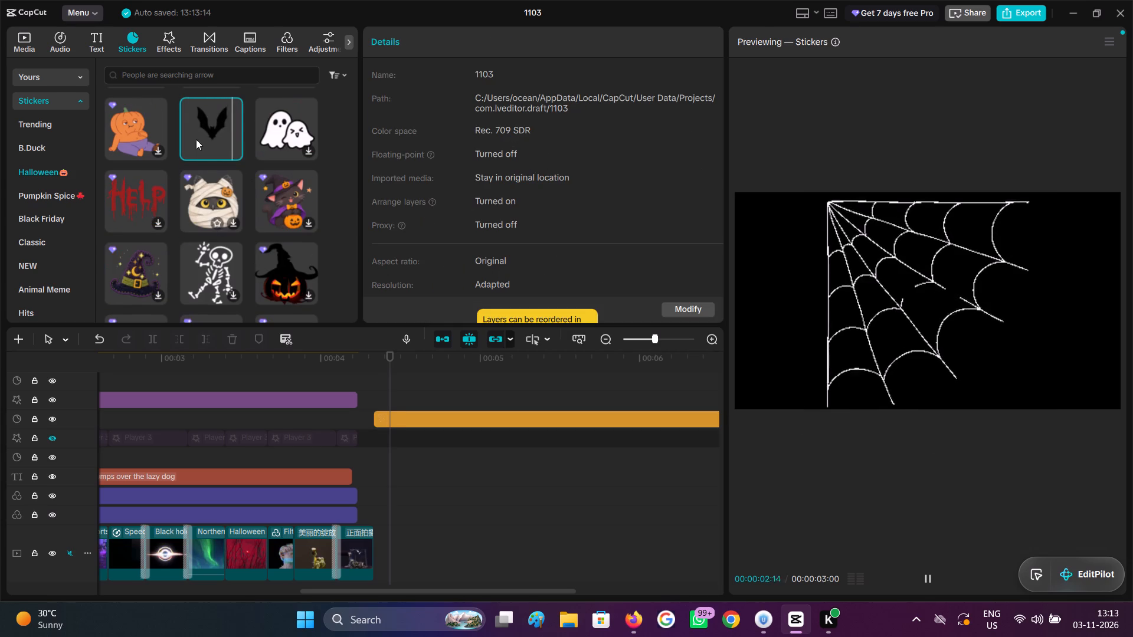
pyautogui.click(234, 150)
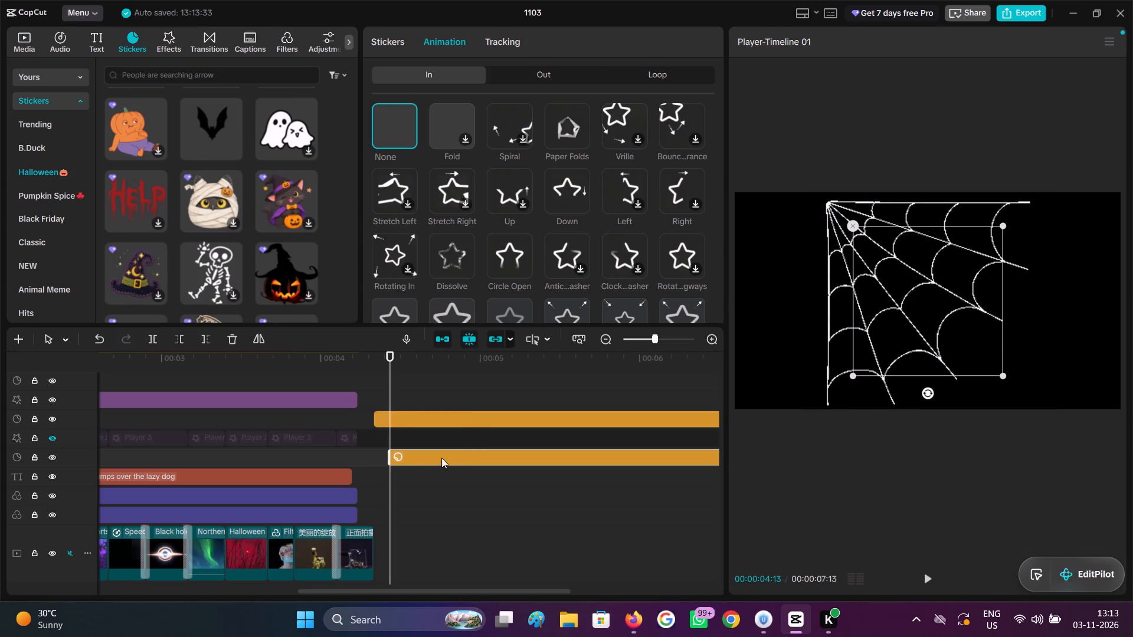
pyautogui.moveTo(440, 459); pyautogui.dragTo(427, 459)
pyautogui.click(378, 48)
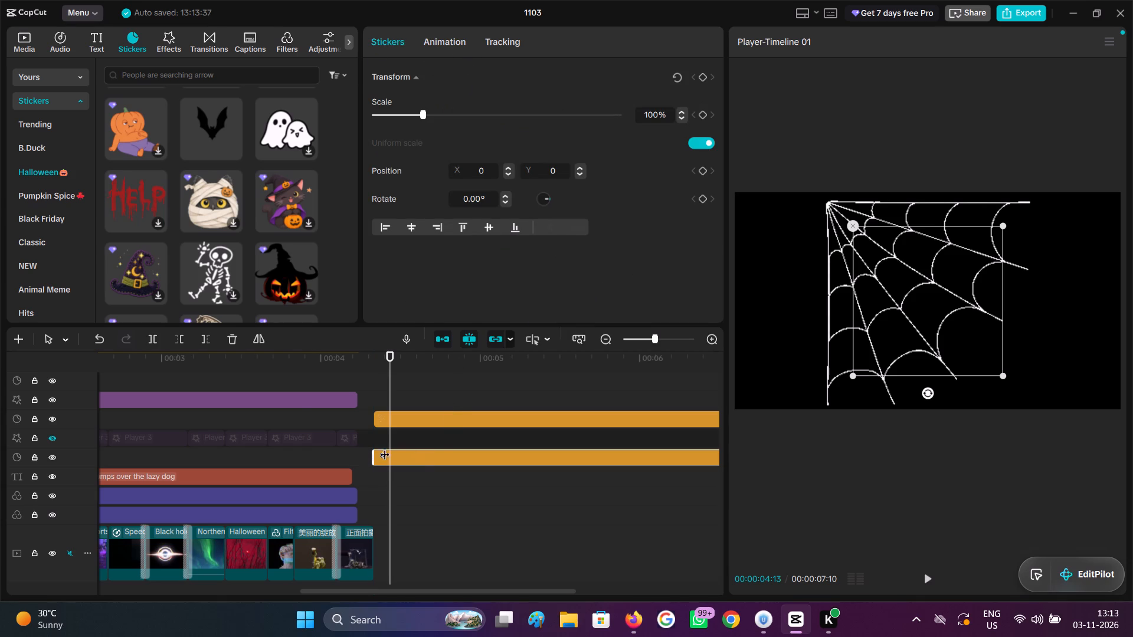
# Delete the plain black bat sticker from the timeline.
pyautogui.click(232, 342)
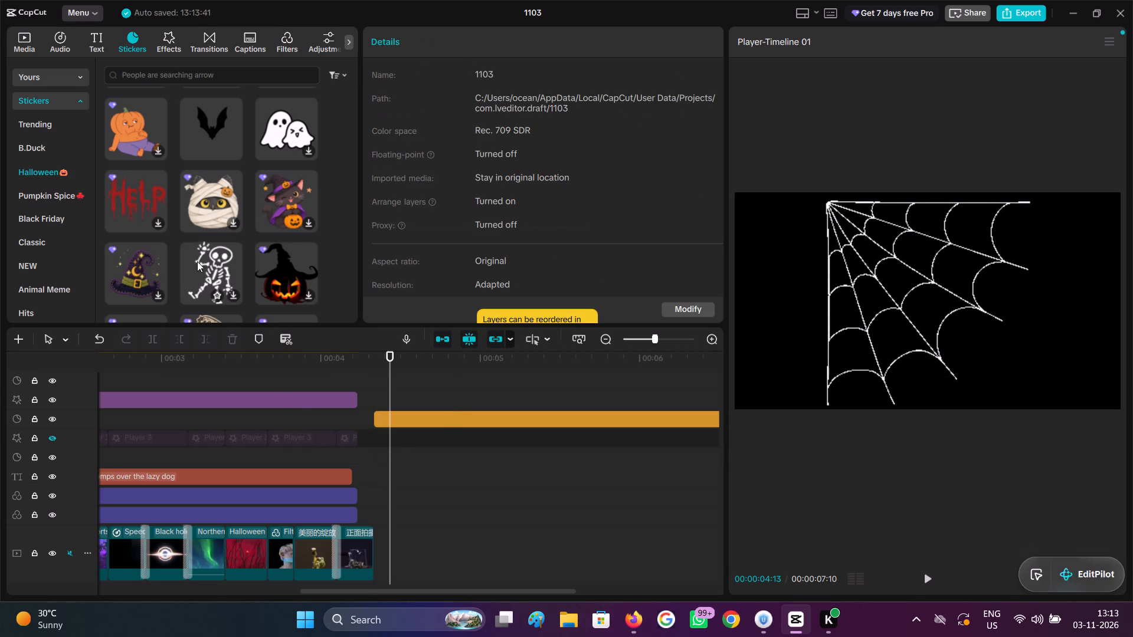
# Place the starry bat sticker with the crescent moon from the Halloween category directly below the spider web sticker, with matching start.
pyautogui.scroll(-2, 197, 261)
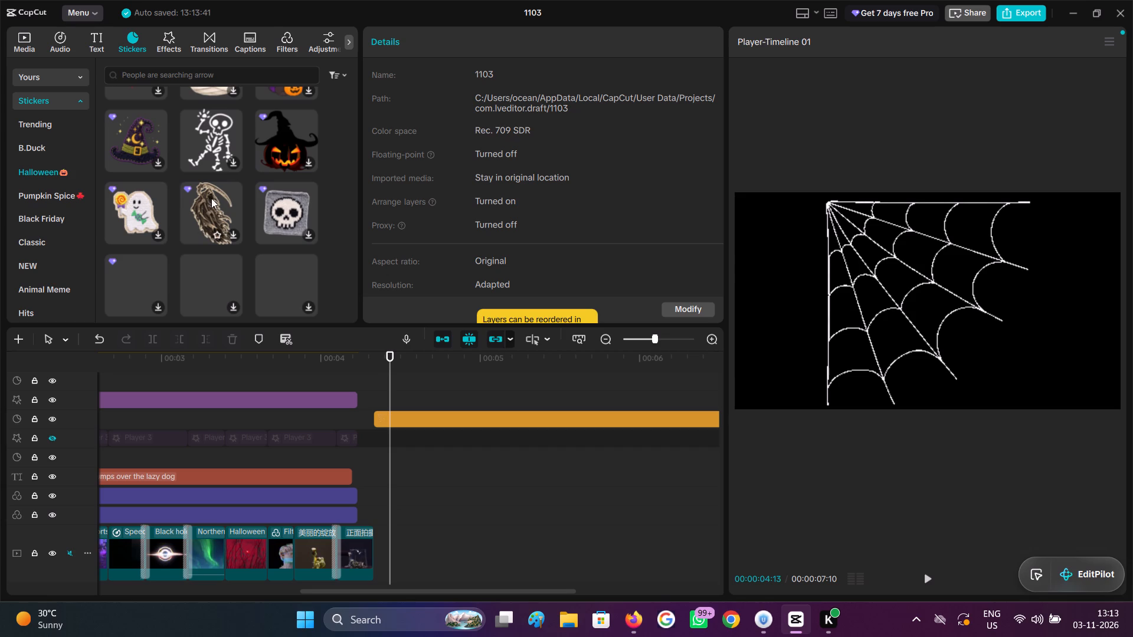
pyautogui.scroll(-2, 223, 218)
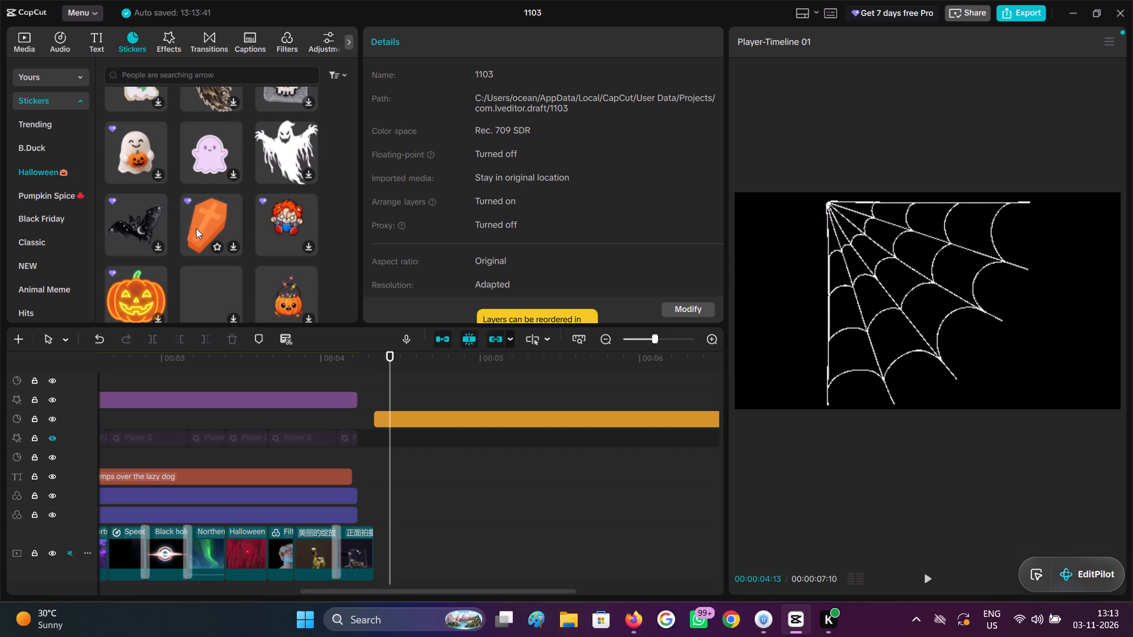
pyautogui.click(145, 221)
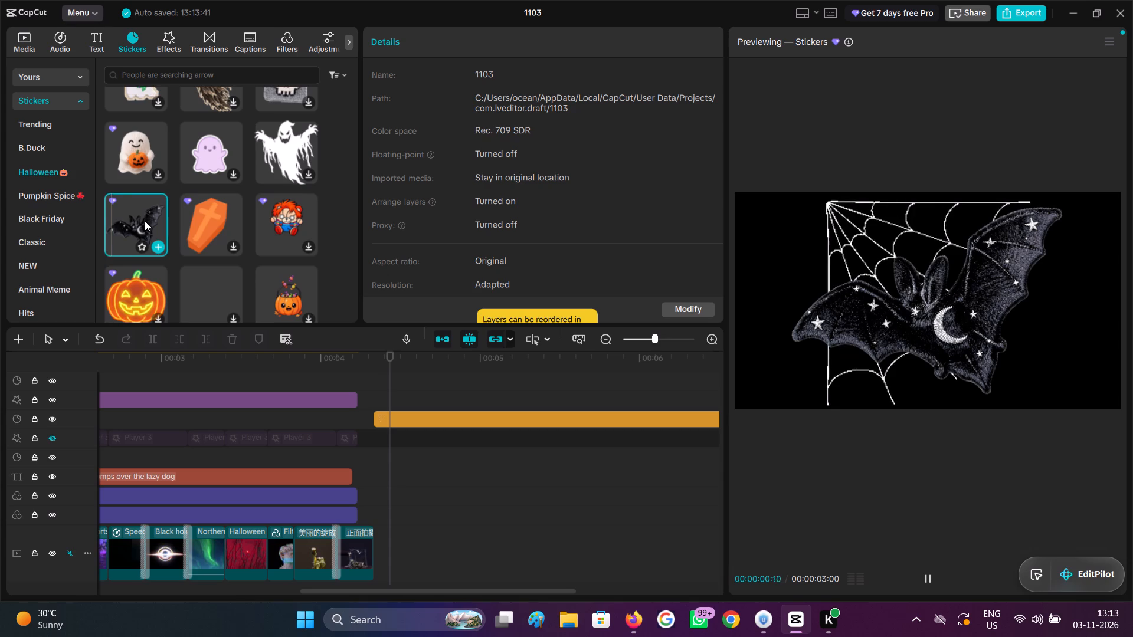
pyautogui.moveTo(140, 212); pyautogui.dragTo(387, 390)
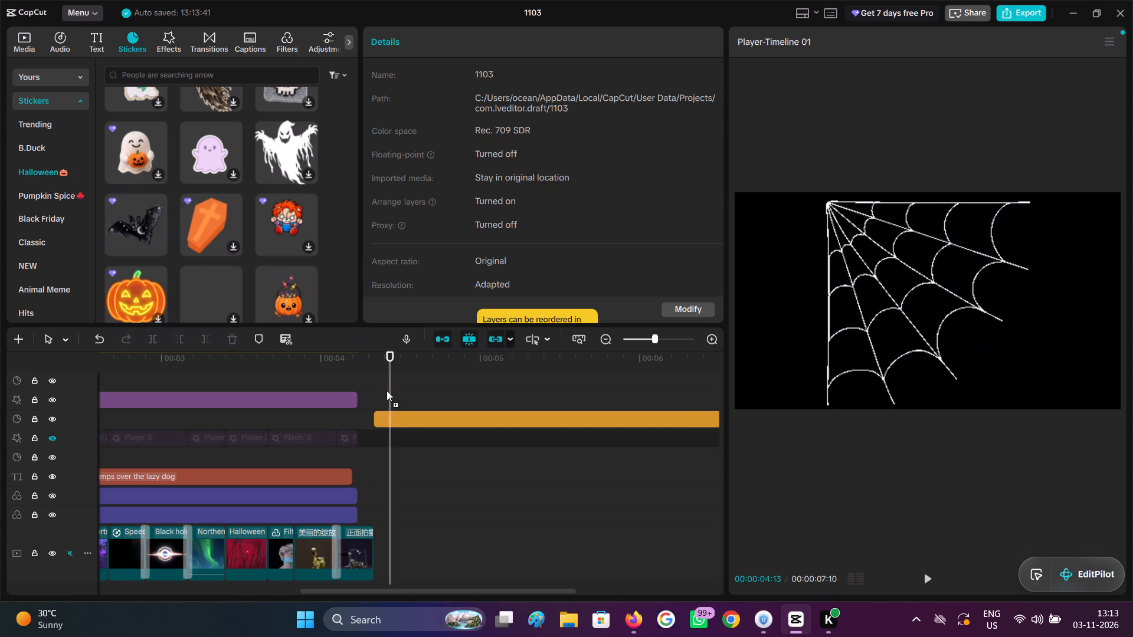
pyautogui.moveTo(387, 390); pyautogui.dragTo(376, 439)
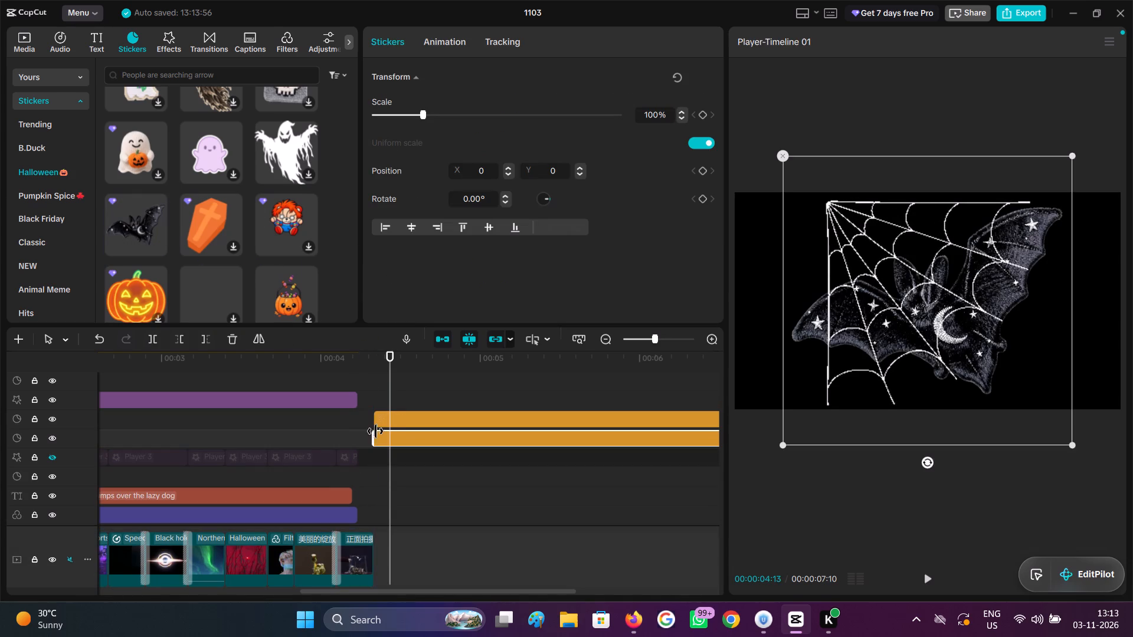
# Move the playhead to 00:00:04:20 and hide the spider web sticker's track.
pyautogui.moveTo(390, 392); pyautogui.dragTo(429, 396)
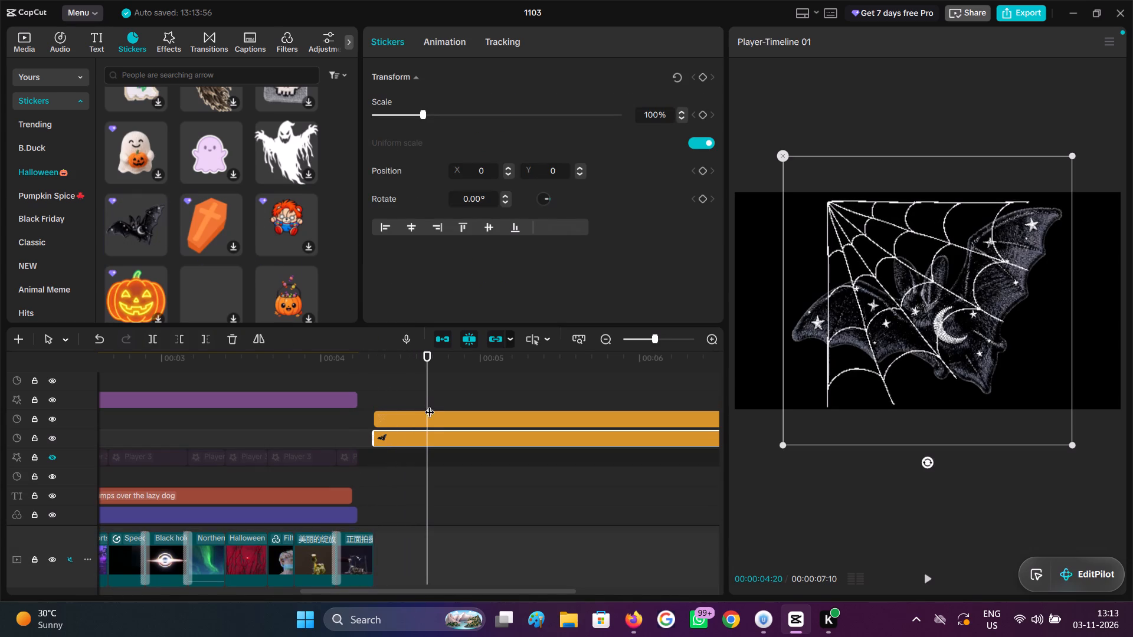
pyautogui.click(53, 420)
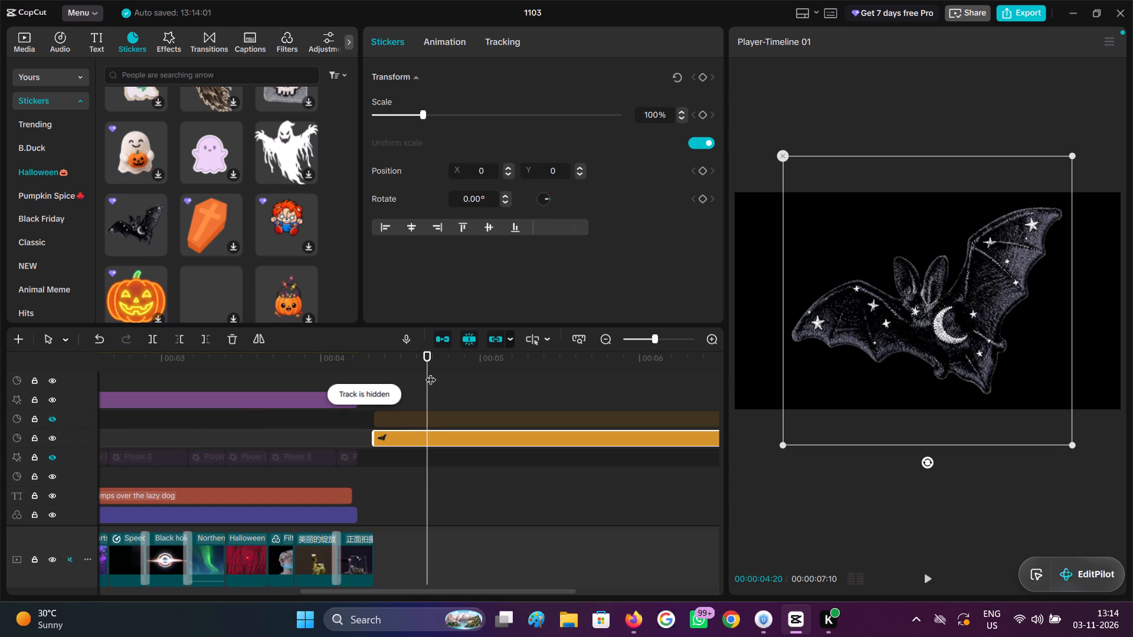
# Scale the starry bat sticker down to 75% and centre it in the frame at position X 0, Y 0.
pyautogui.moveTo(430, 372); pyautogui.dragTo(441, 376)
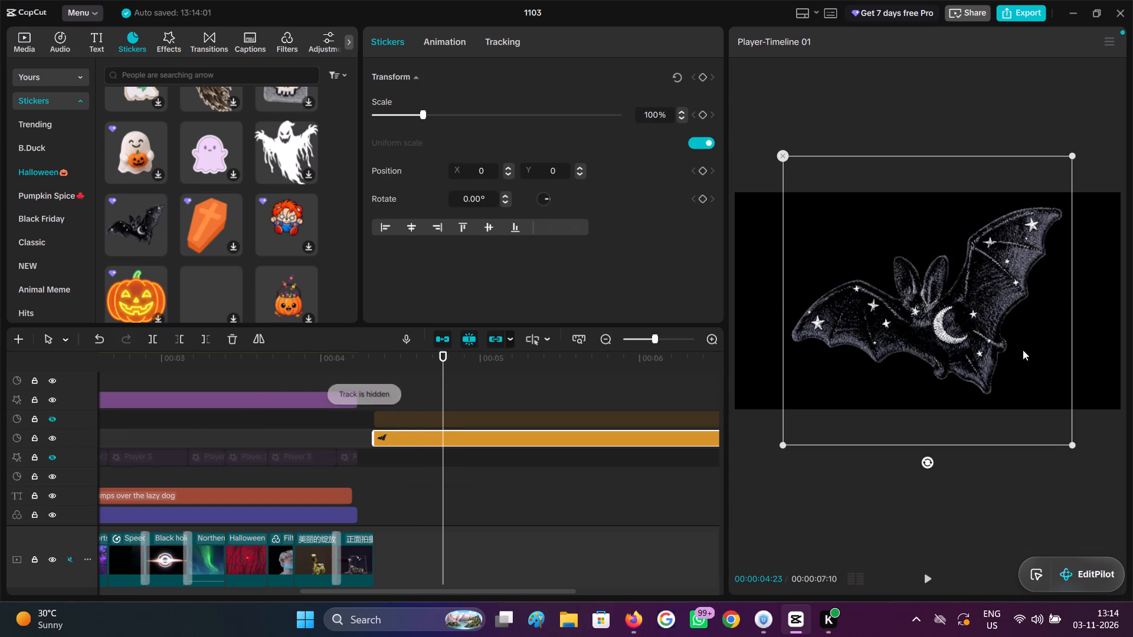
pyautogui.moveTo(1036, 349); pyautogui.dragTo(1022, 342)
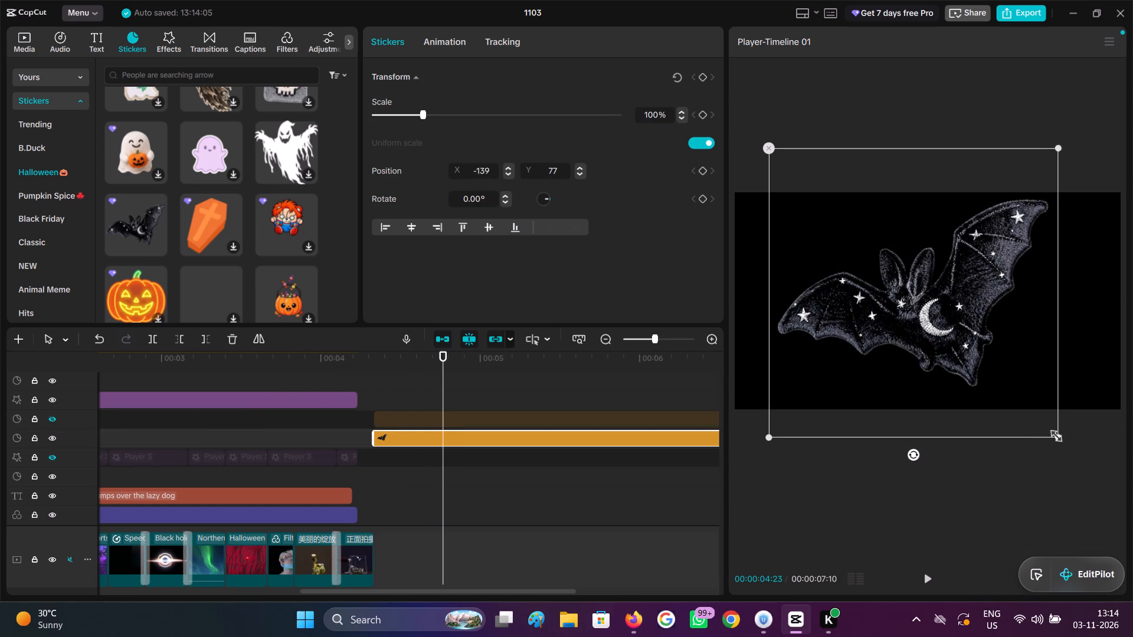
pyautogui.moveTo(1054, 434); pyautogui.dragTo(1001, 398)
pyautogui.moveTo(920, 326); pyautogui.dragTo(924, 333)
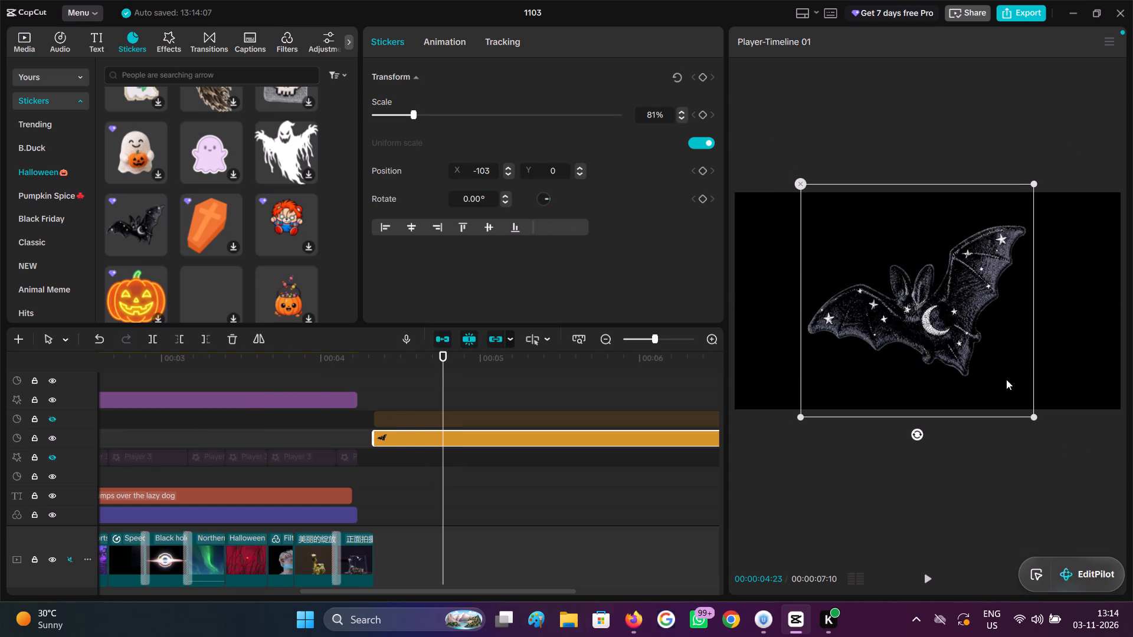
pyautogui.moveTo(1030, 414); pyautogui.dragTo(1019, 405)
pyautogui.moveTo(912, 356); pyautogui.dragTo(931, 359)
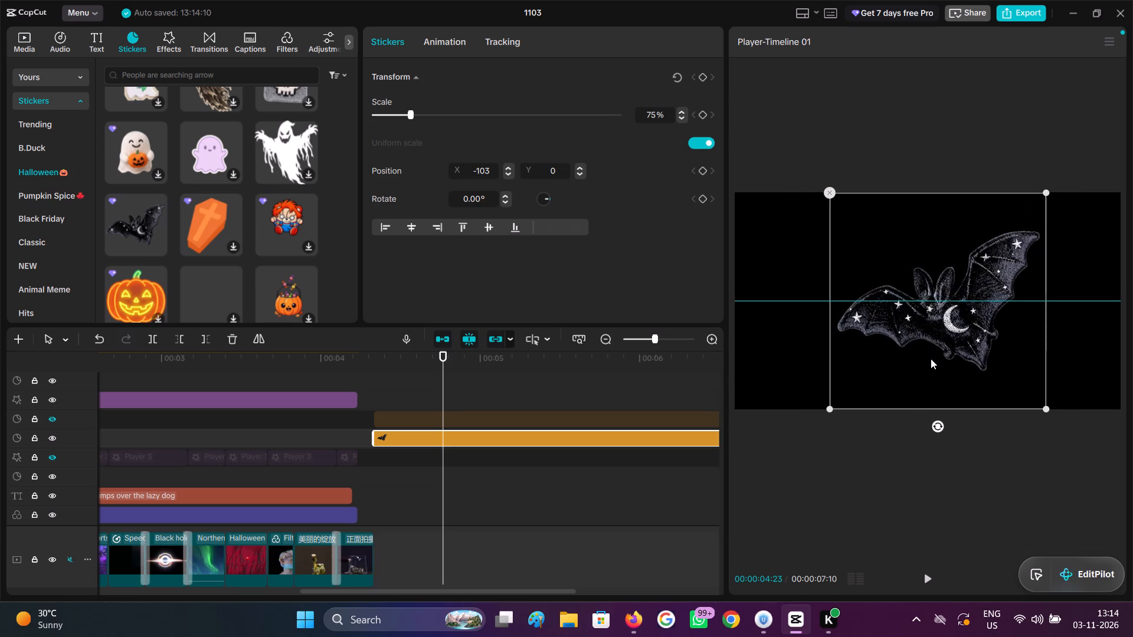
pyautogui.moveTo(931, 359); pyautogui.dragTo(922, 357)
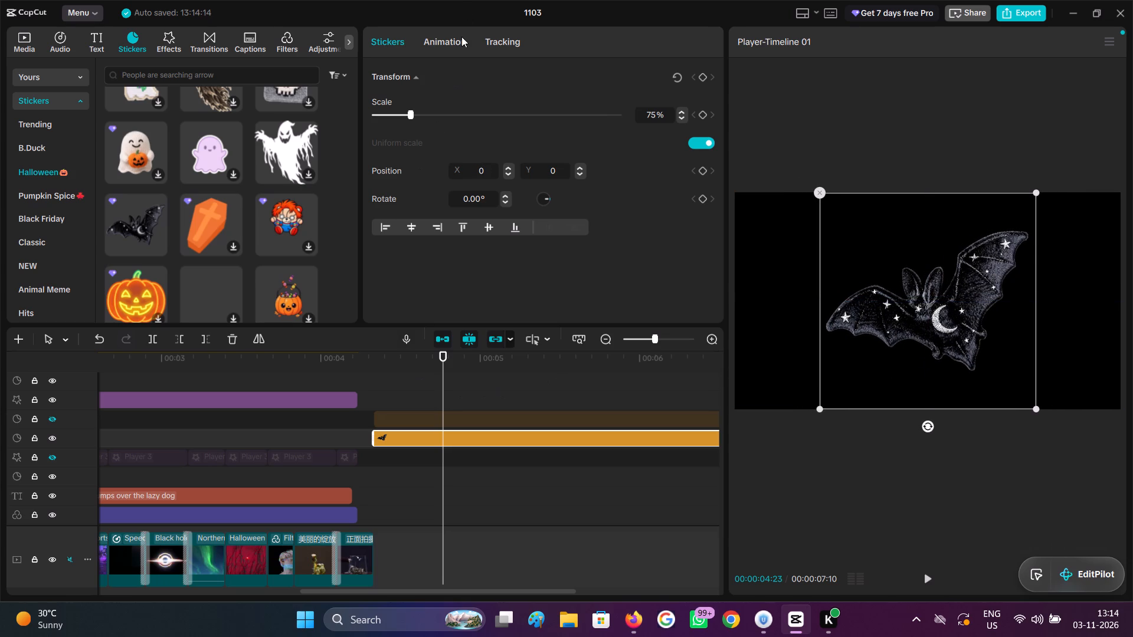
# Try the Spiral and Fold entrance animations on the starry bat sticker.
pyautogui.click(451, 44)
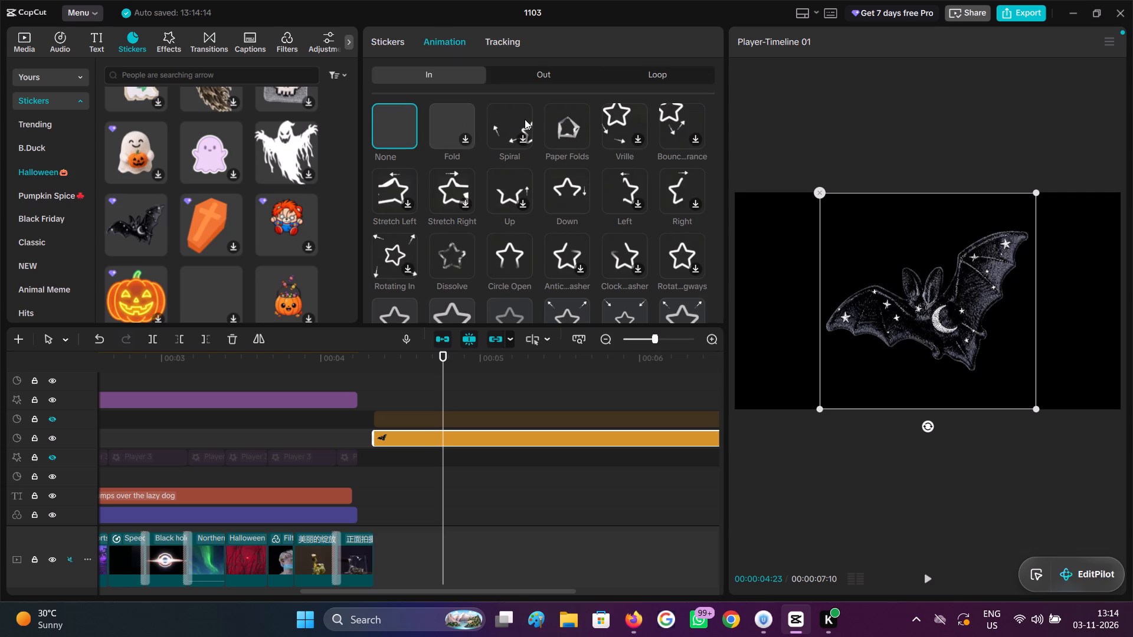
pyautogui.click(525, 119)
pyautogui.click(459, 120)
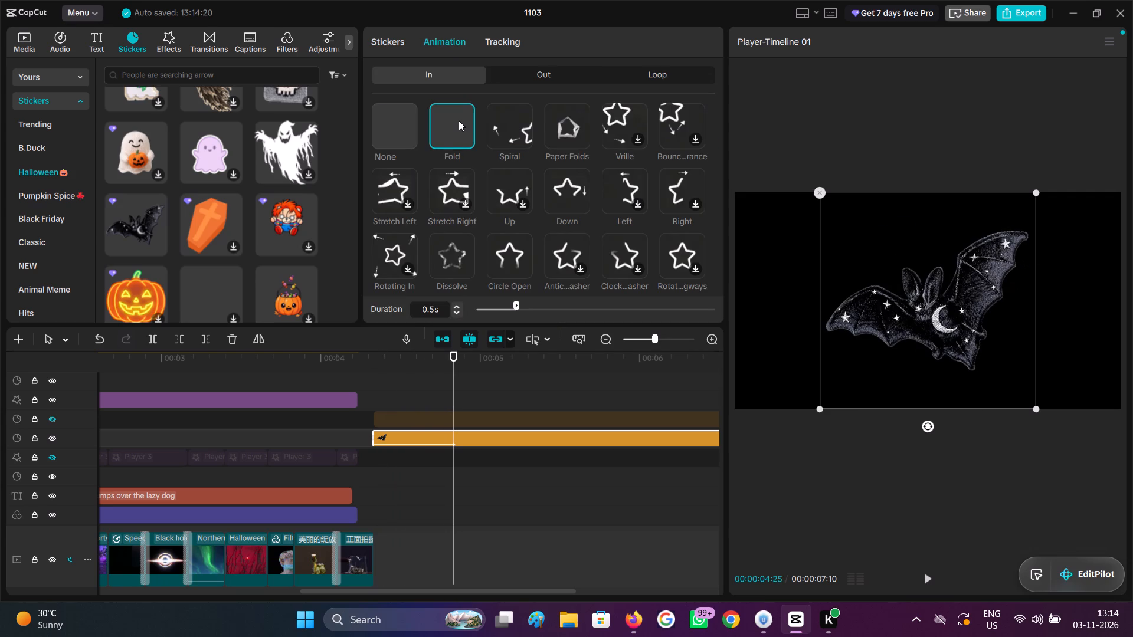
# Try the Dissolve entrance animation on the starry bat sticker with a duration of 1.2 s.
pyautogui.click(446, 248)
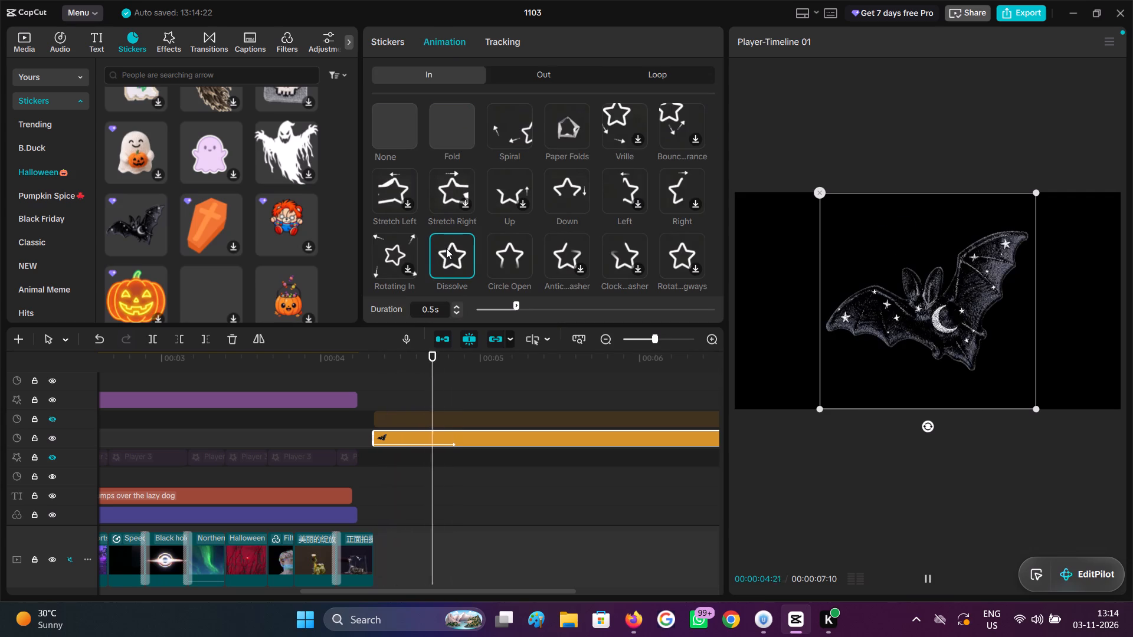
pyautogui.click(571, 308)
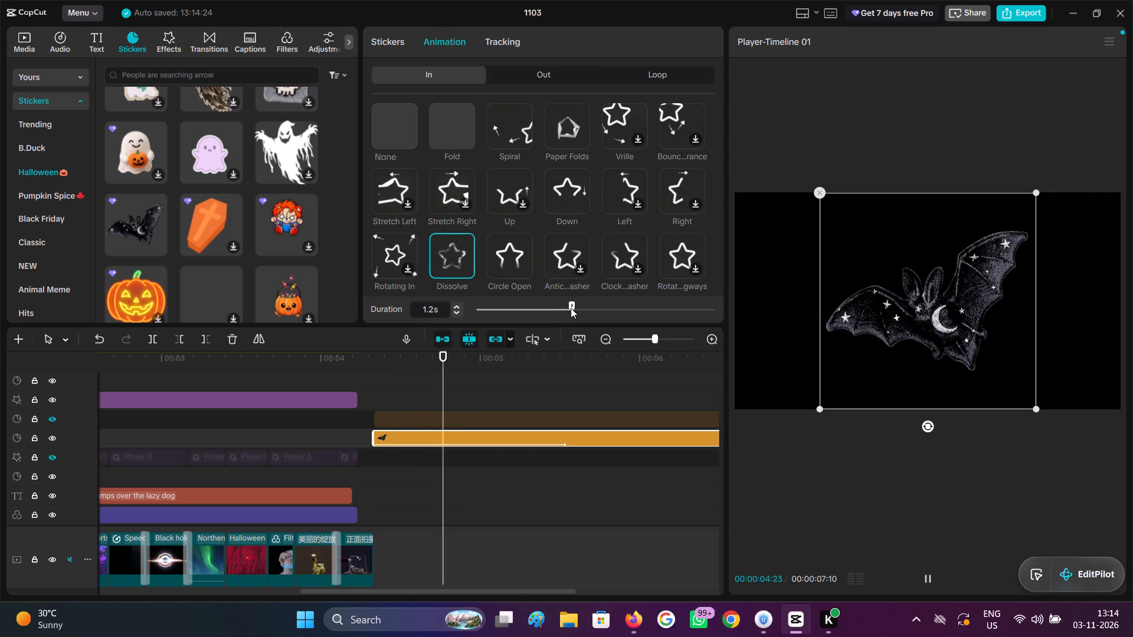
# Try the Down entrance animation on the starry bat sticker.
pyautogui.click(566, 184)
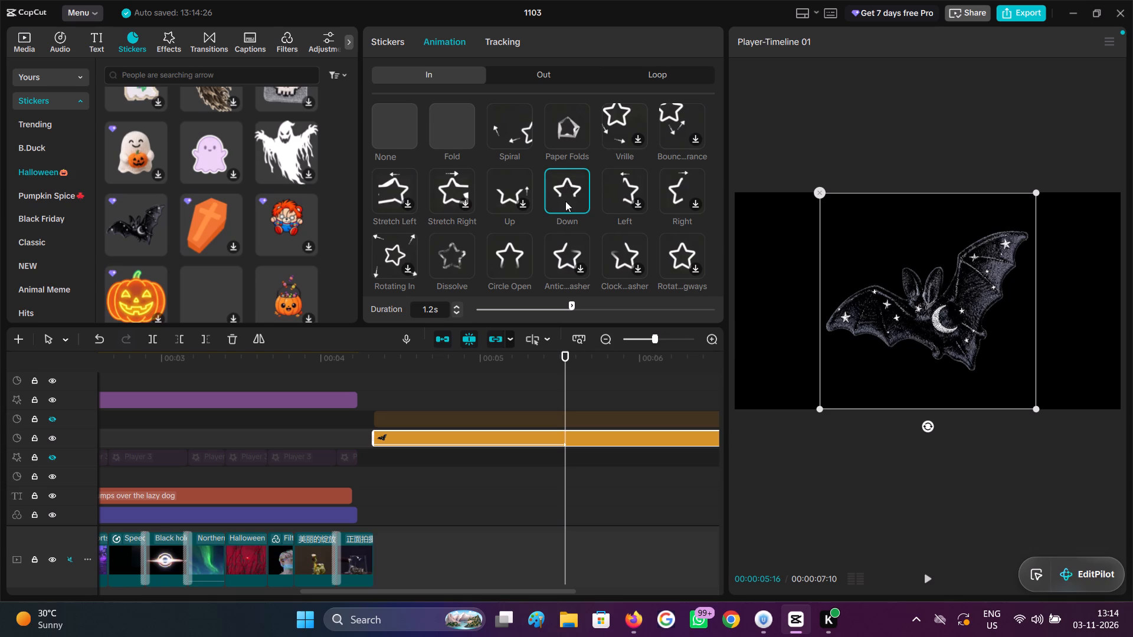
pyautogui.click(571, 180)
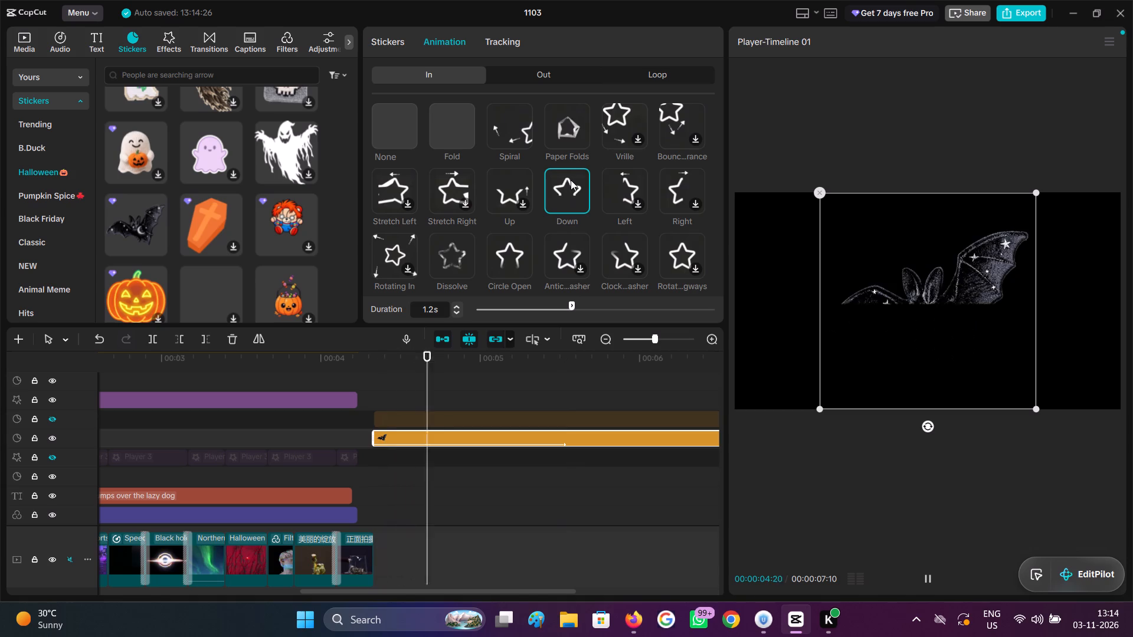
# Apply the Up entrance animation to the starry bat sticker with a duration of 1.5 s.
pyautogui.click(513, 183)
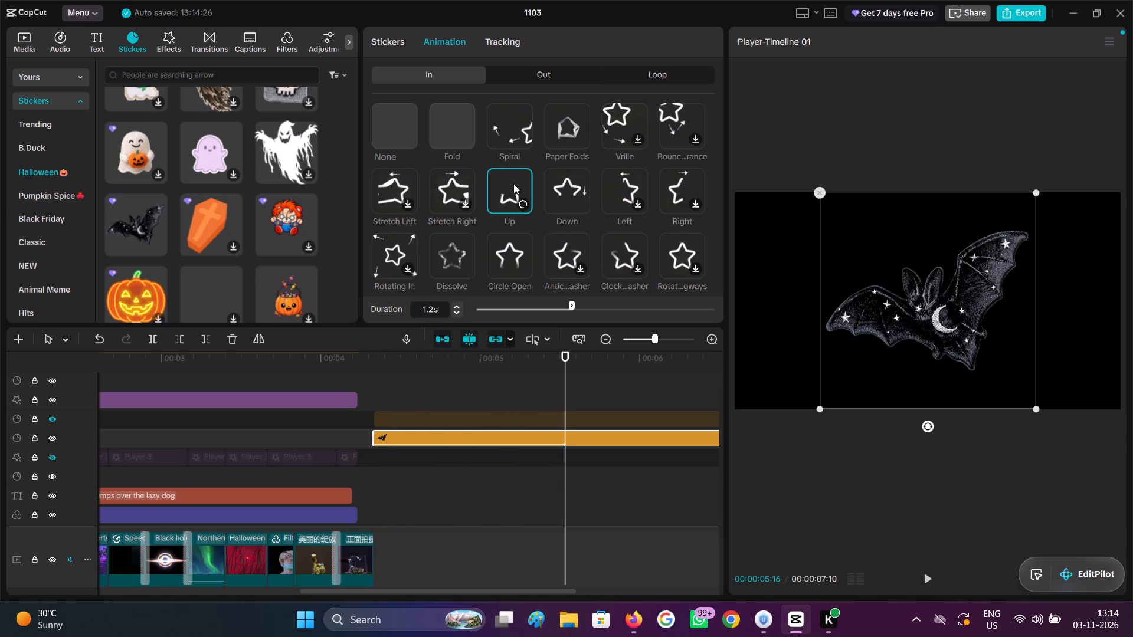
pyautogui.click(513, 183)
pyautogui.click(595, 304)
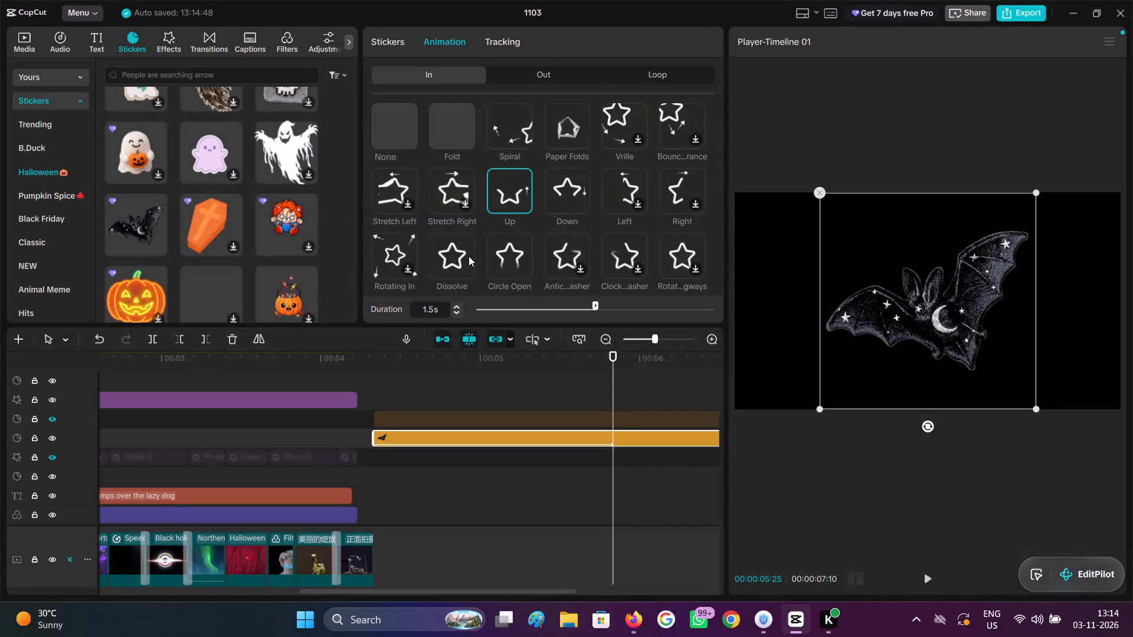
# Review the starry bat sticker's Up entrance animation at several points along its duration.
pyautogui.click(395, 397)
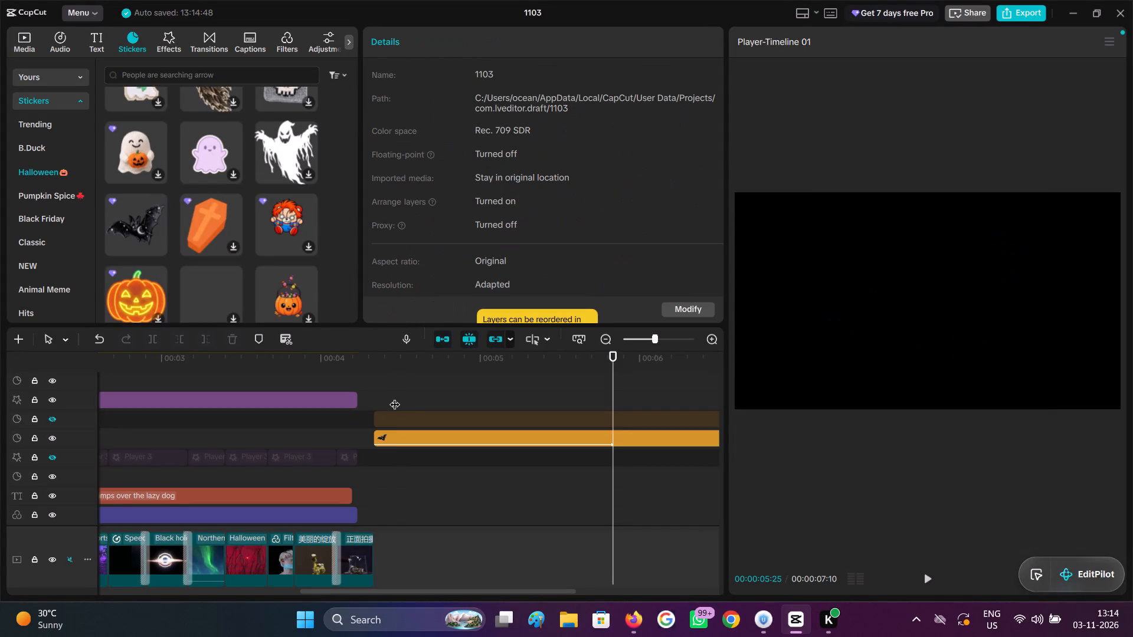
pyautogui.moveTo(395, 397); pyautogui.dragTo(536, 399)
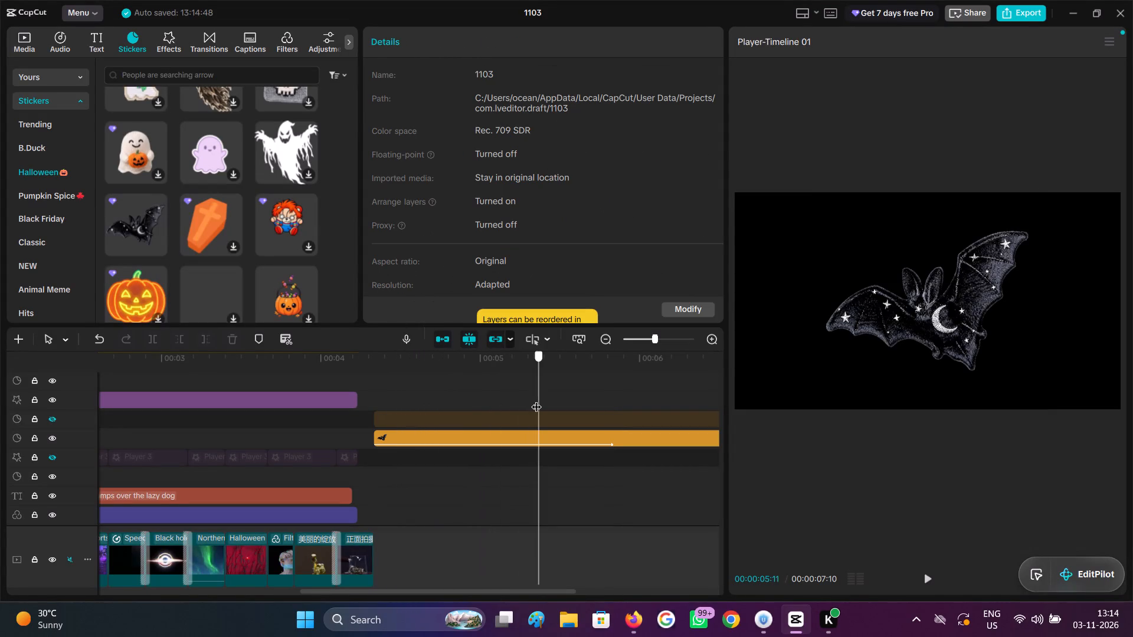
pyautogui.moveTo(536, 399); pyautogui.dragTo(419, 418)
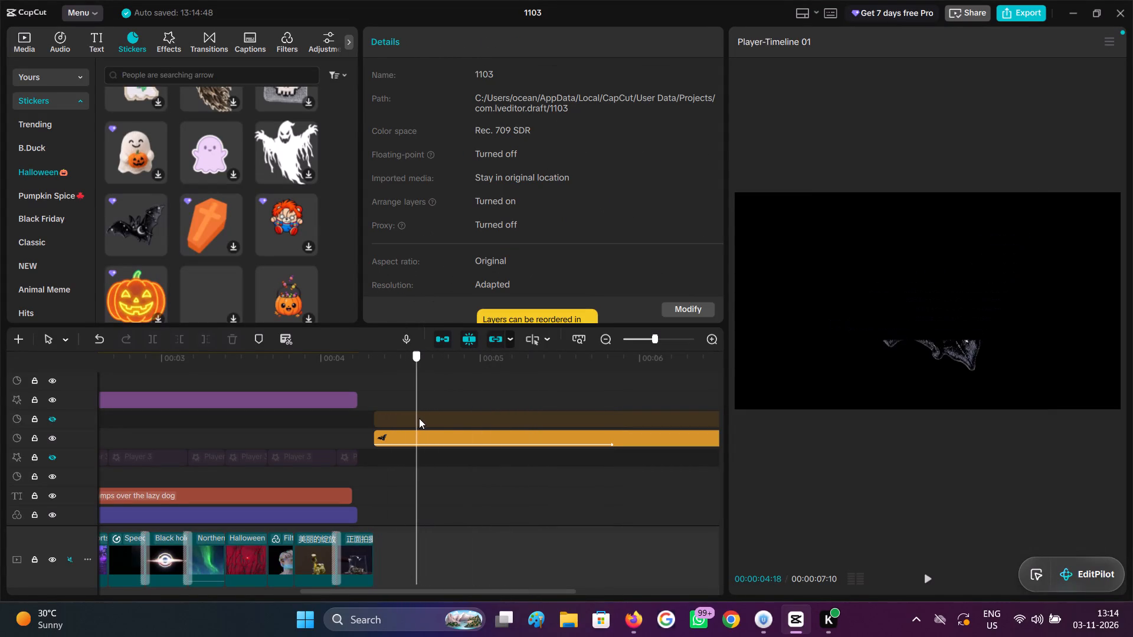
pyautogui.moveTo(419, 418); pyautogui.dragTo(486, 422)
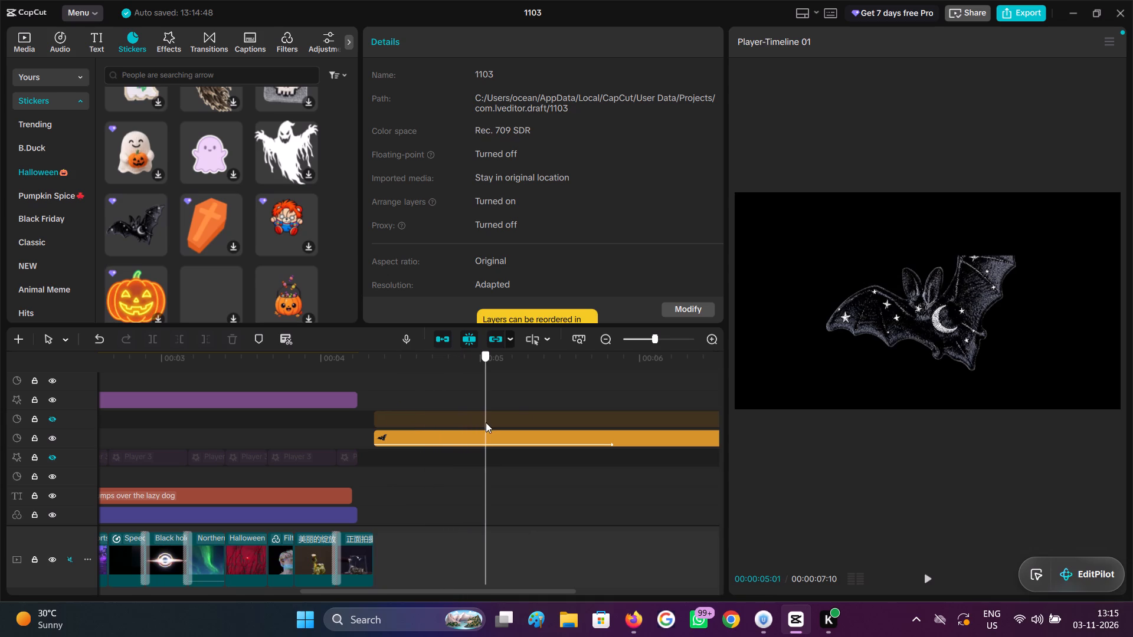
pyautogui.moveTo(486, 422); pyautogui.dragTo(509, 422)
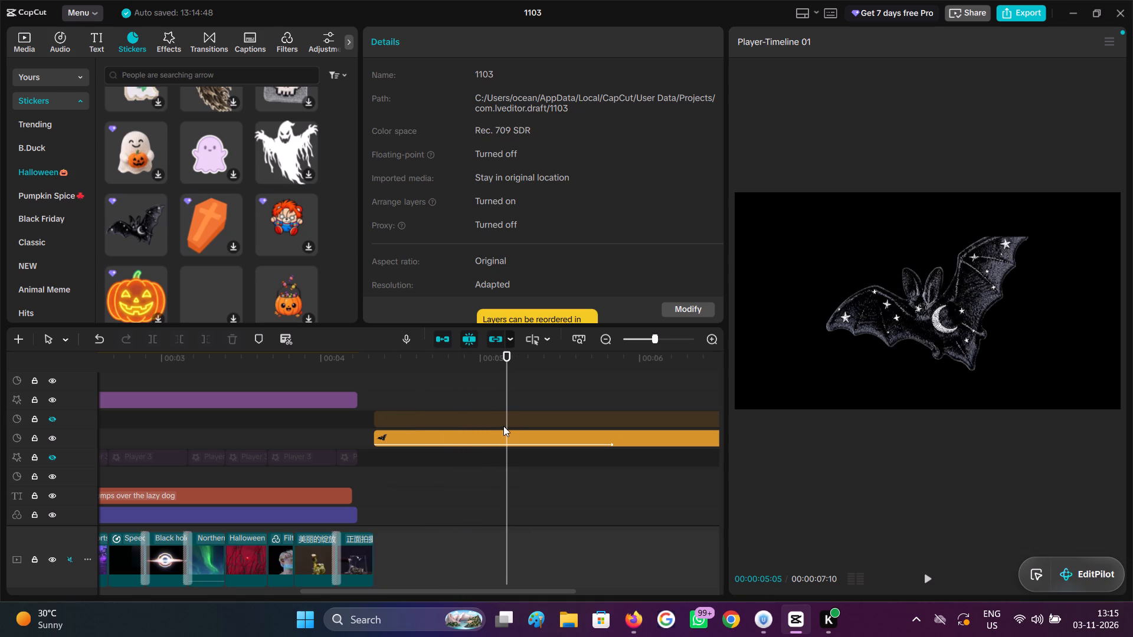
pyautogui.click(506, 435)
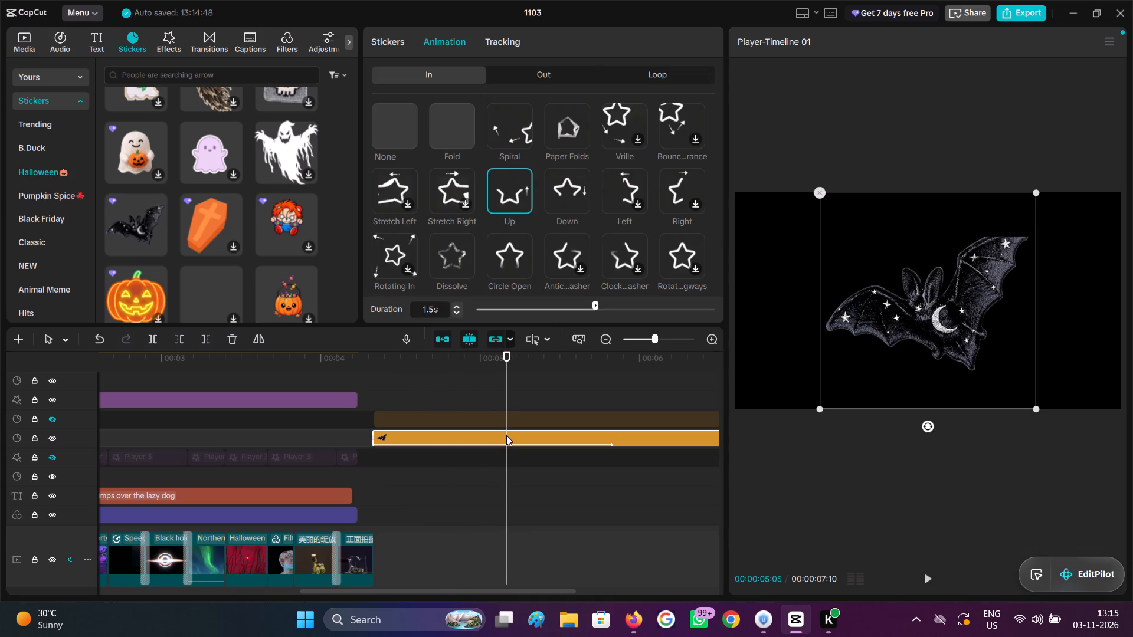
pyautogui.moveTo(509, 375); pyautogui.dragTo(526, 387)
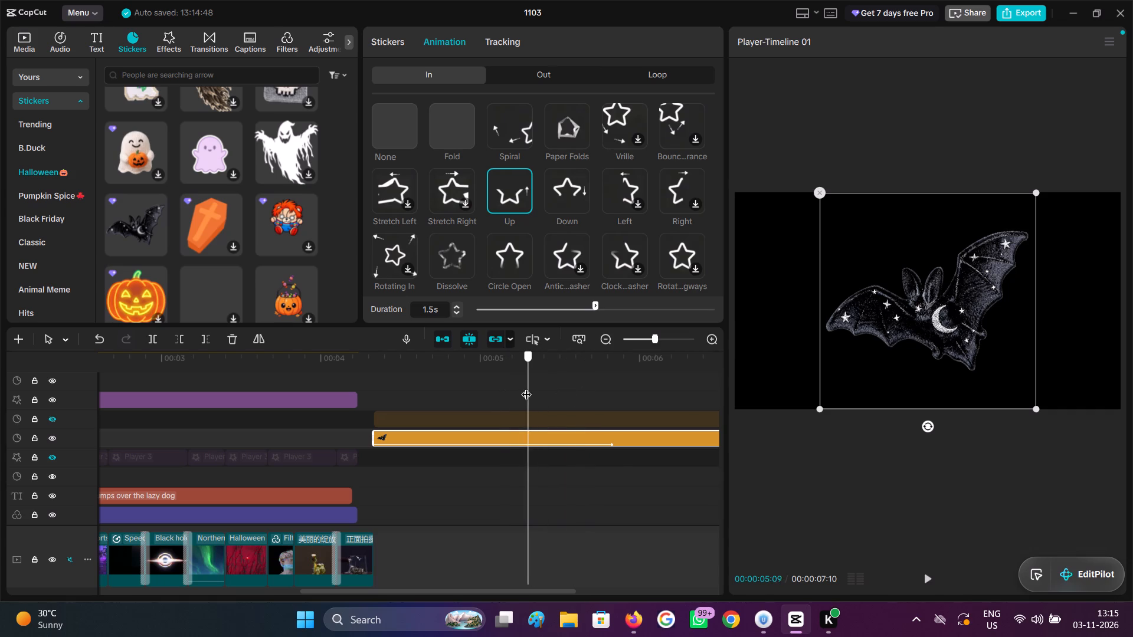
pyautogui.moveTo(526, 387); pyautogui.dragTo(528, 389)
pyautogui.moveTo(528, 389); pyautogui.dragTo(615, 390)
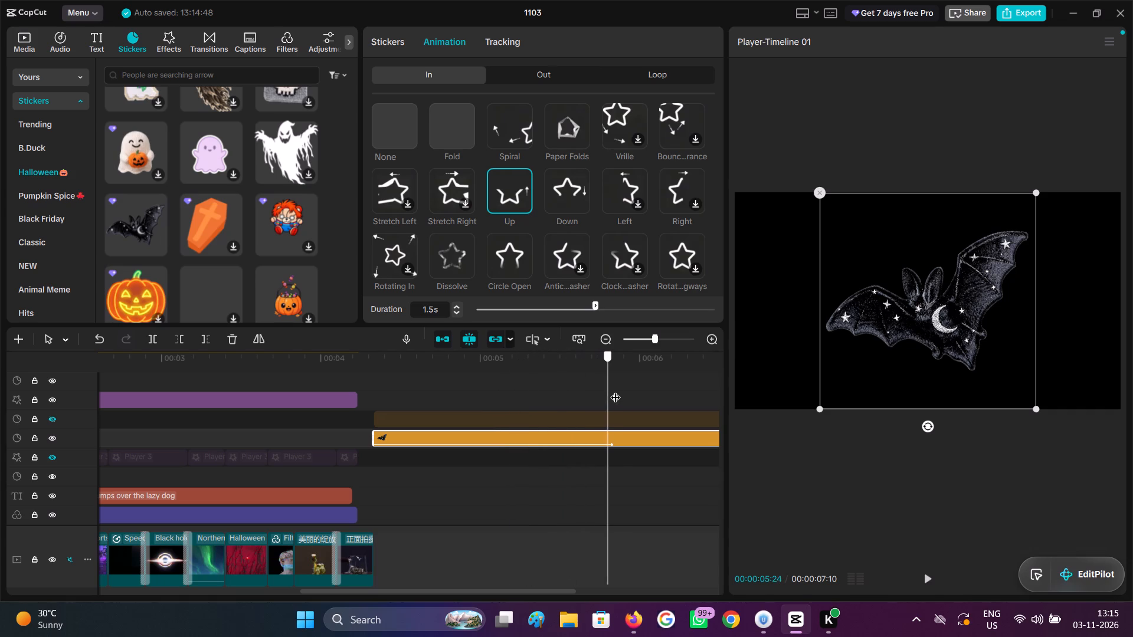
pyautogui.moveTo(615, 390); pyautogui.dragTo(618, 391)
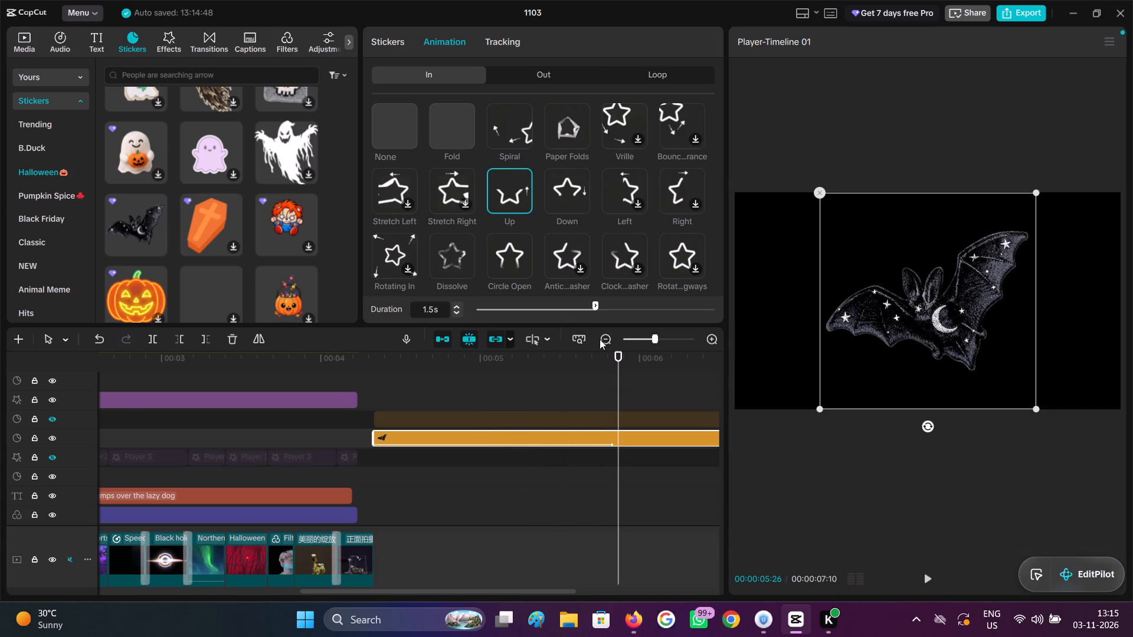
pyautogui.click(600, 339)
pyautogui.click(611, 341)
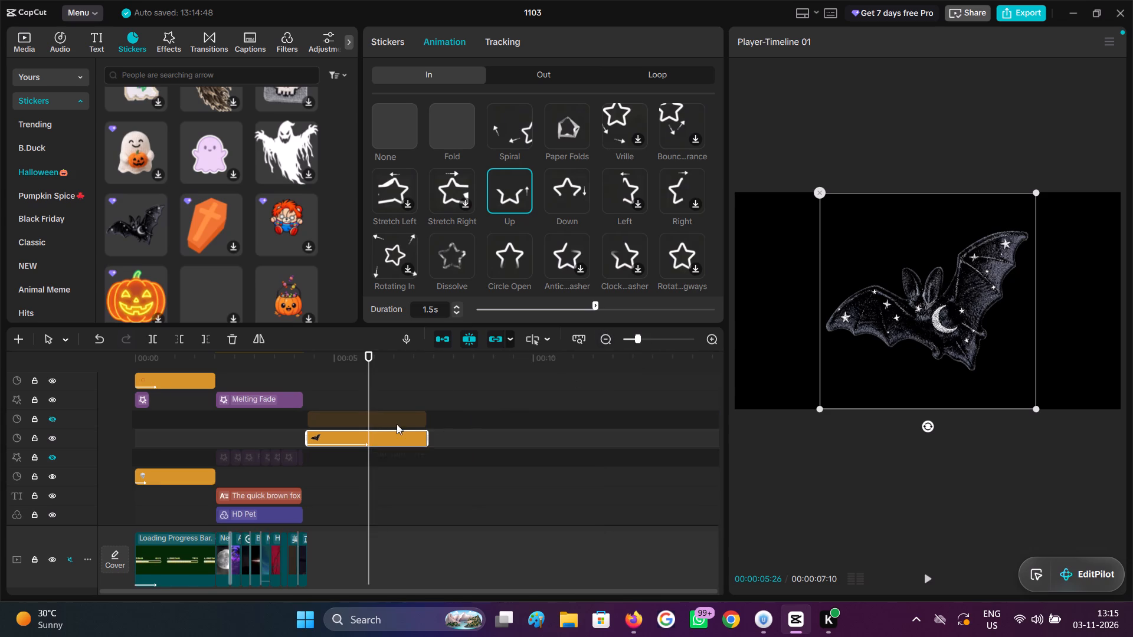
pyautogui.click(368, 382)
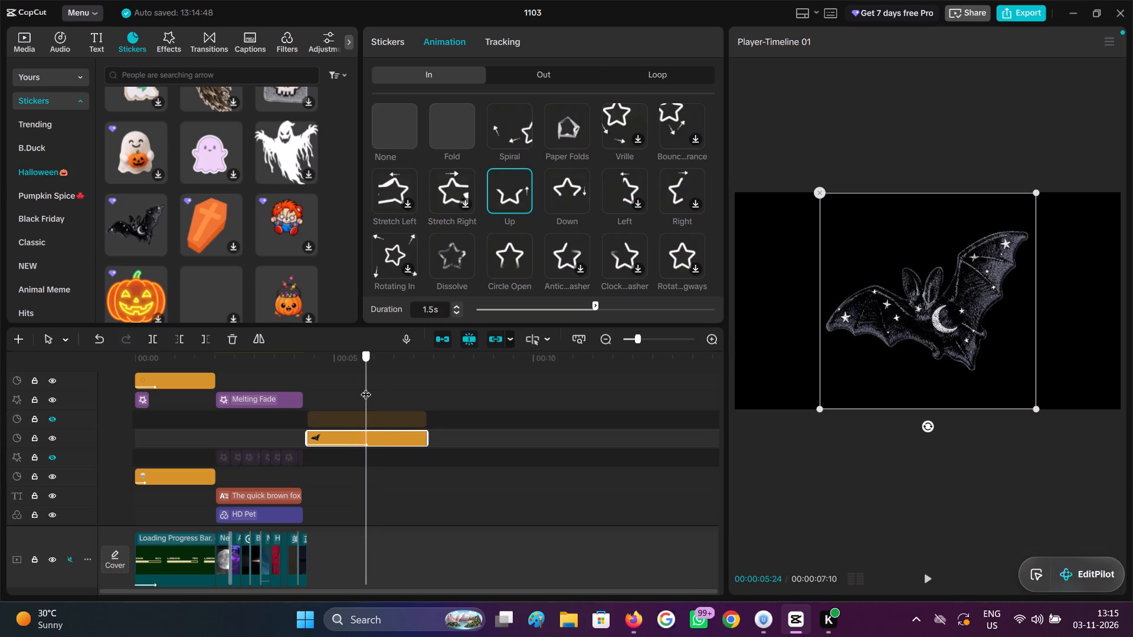
# Add the white floating particles sticker from the Classic category on the track above the bat, starting near the last clip's end.
pyautogui.scroll(-1, 159, 233)
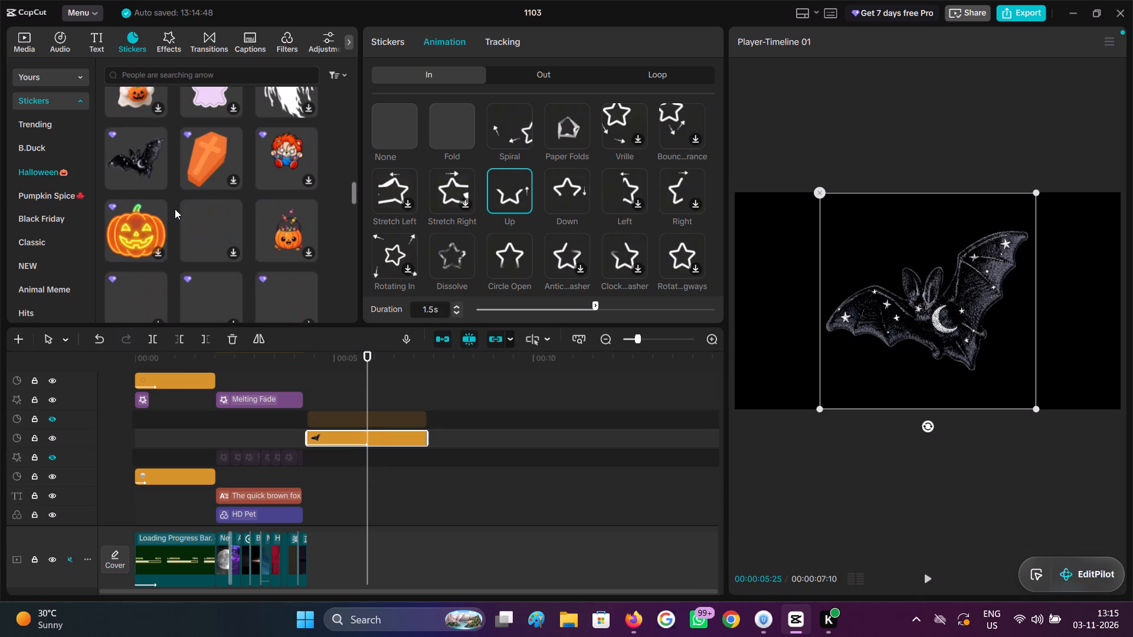
pyautogui.scroll(-2, 176, 213)
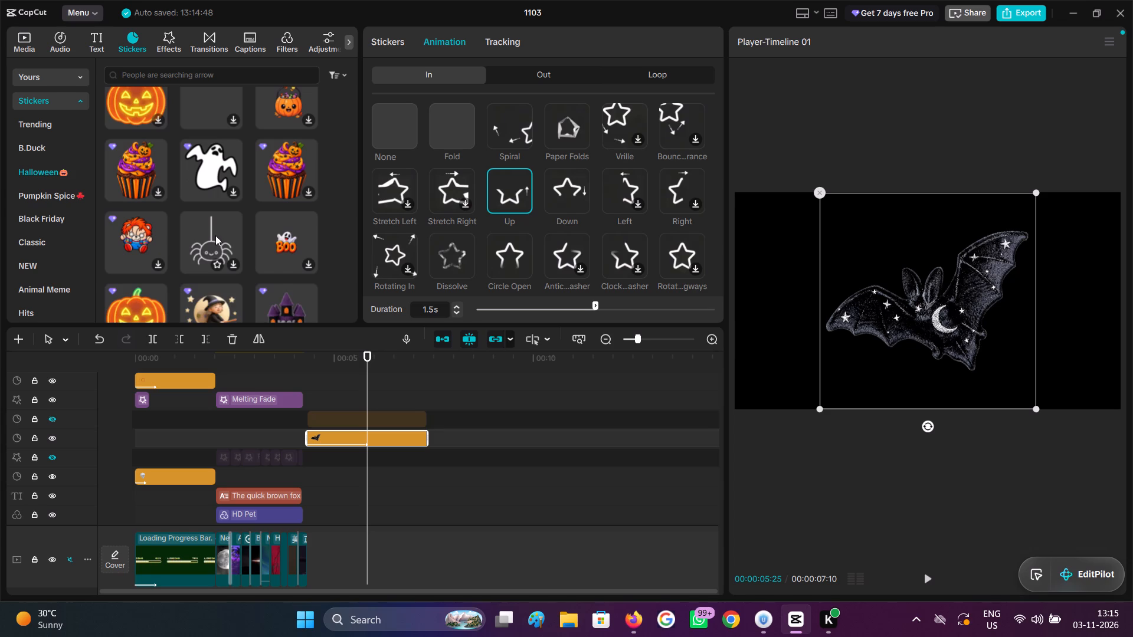
pyautogui.click(40, 195)
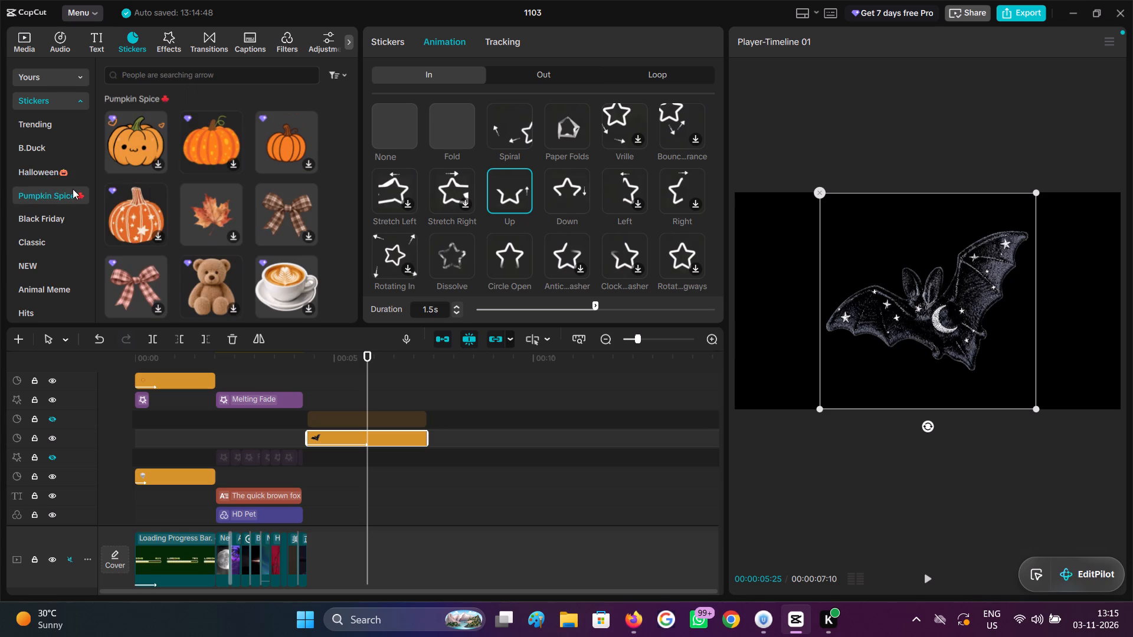
pyautogui.click(58, 213)
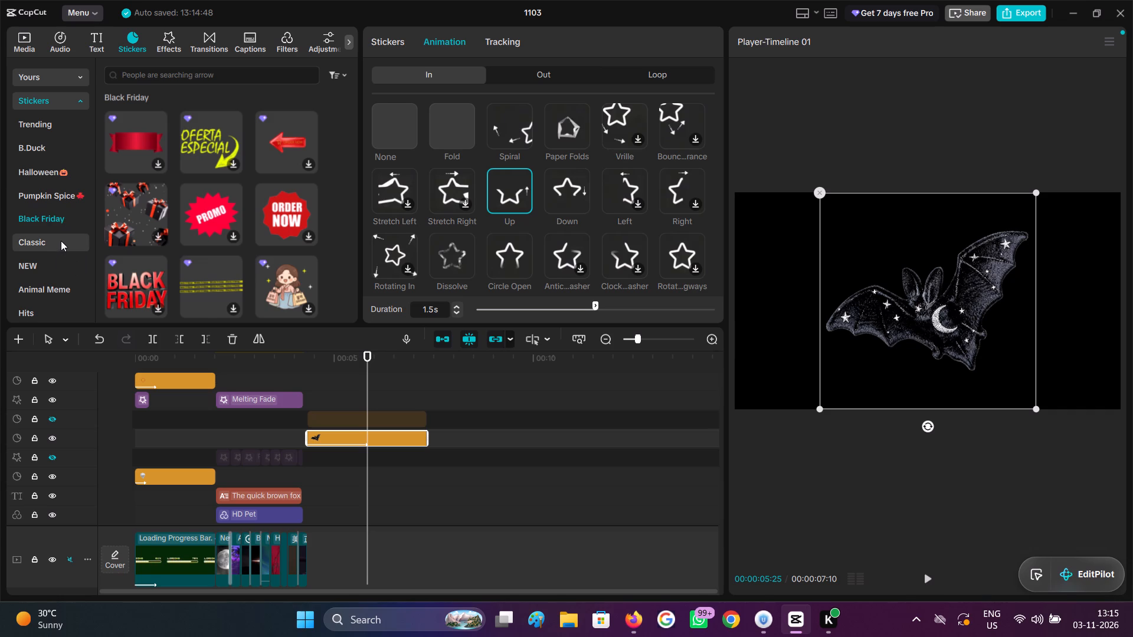
pyautogui.click(61, 241)
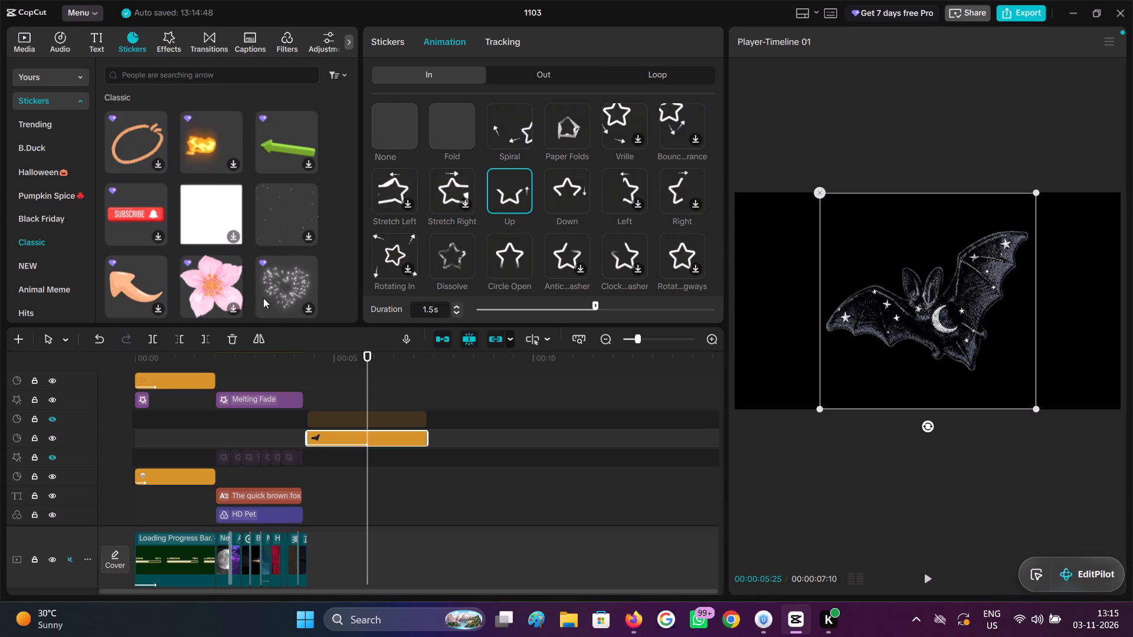
pyautogui.click(217, 191)
pyautogui.click(290, 216)
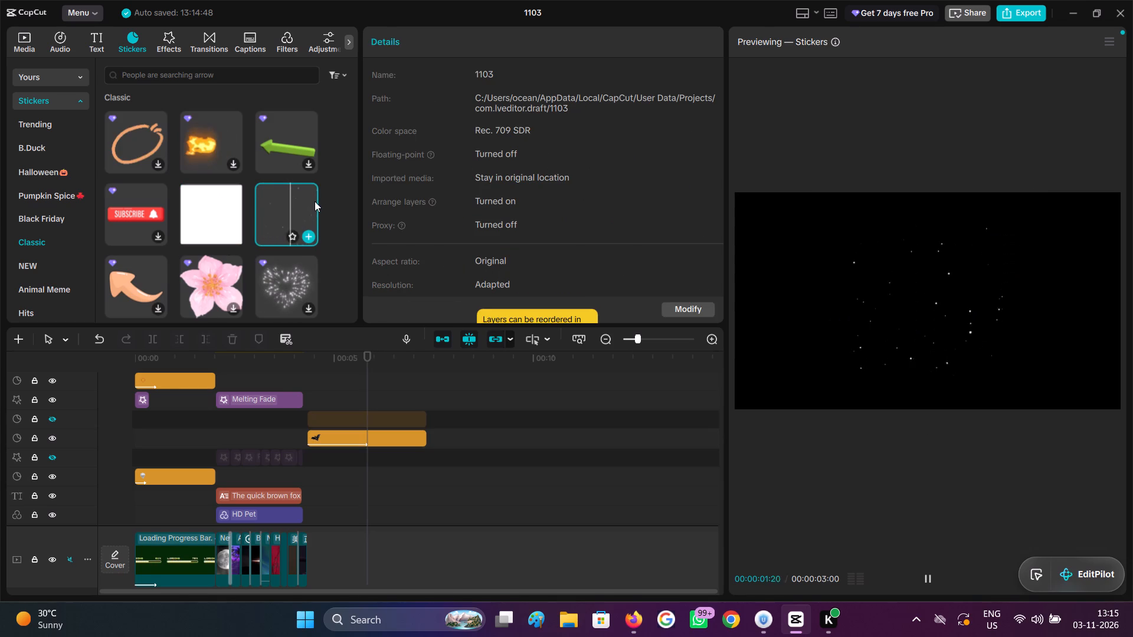
pyautogui.moveTo(297, 213); pyautogui.dragTo(312, 395)
# Enlarge the white particles sticker so its dots spread across most of the frame around the bat.
pyautogui.moveTo(369, 389); pyautogui.dragTo(351, 390)
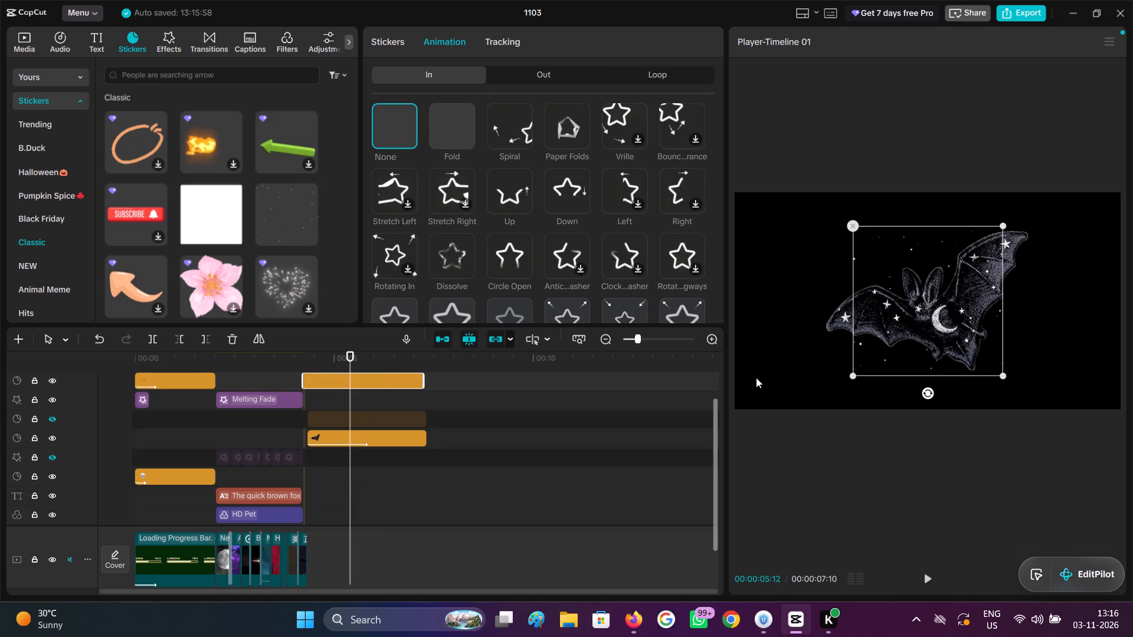
pyautogui.moveTo(1001, 373); pyautogui.dragTo(1131, 484)
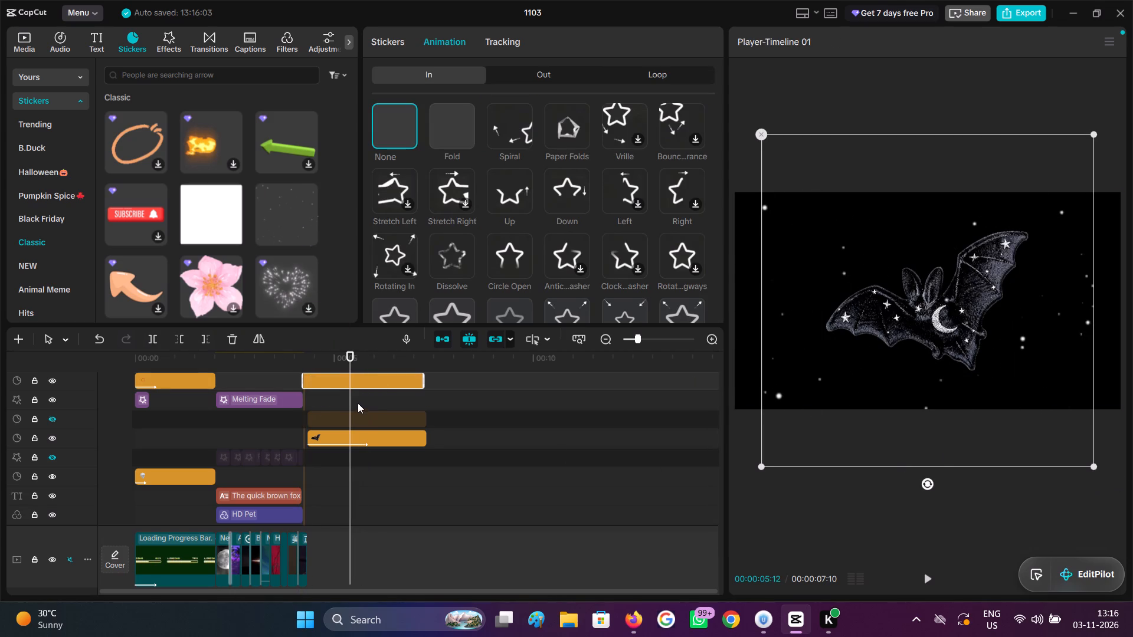
pyautogui.moveTo(352, 398); pyautogui.dragTo(366, 404)
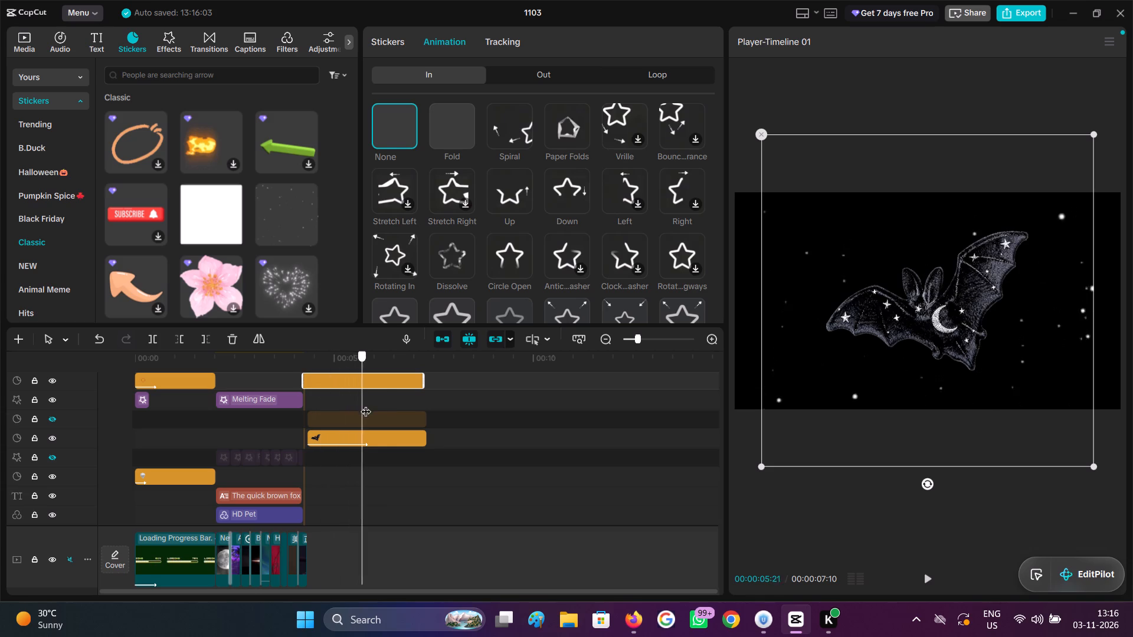
pyautogui.moveTo(366, 404); pyautogui.dragTo(355, 409)
# Set the starry bat sticker's entrance animation to None.
pyautogui.click(370, 440)
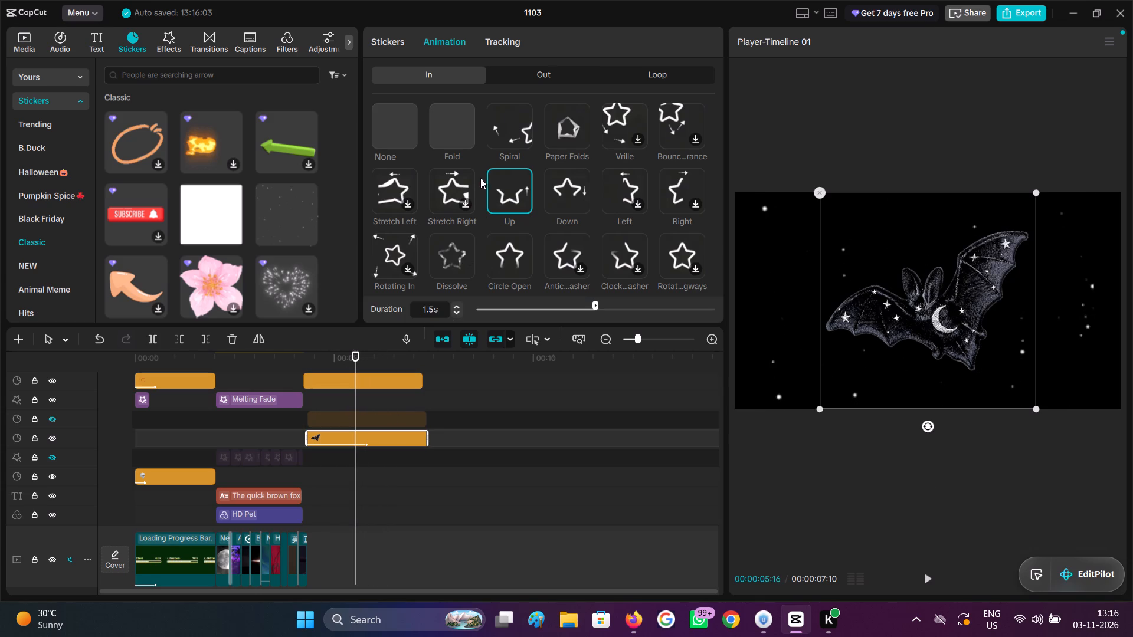
pyautogui.click(412, 119)
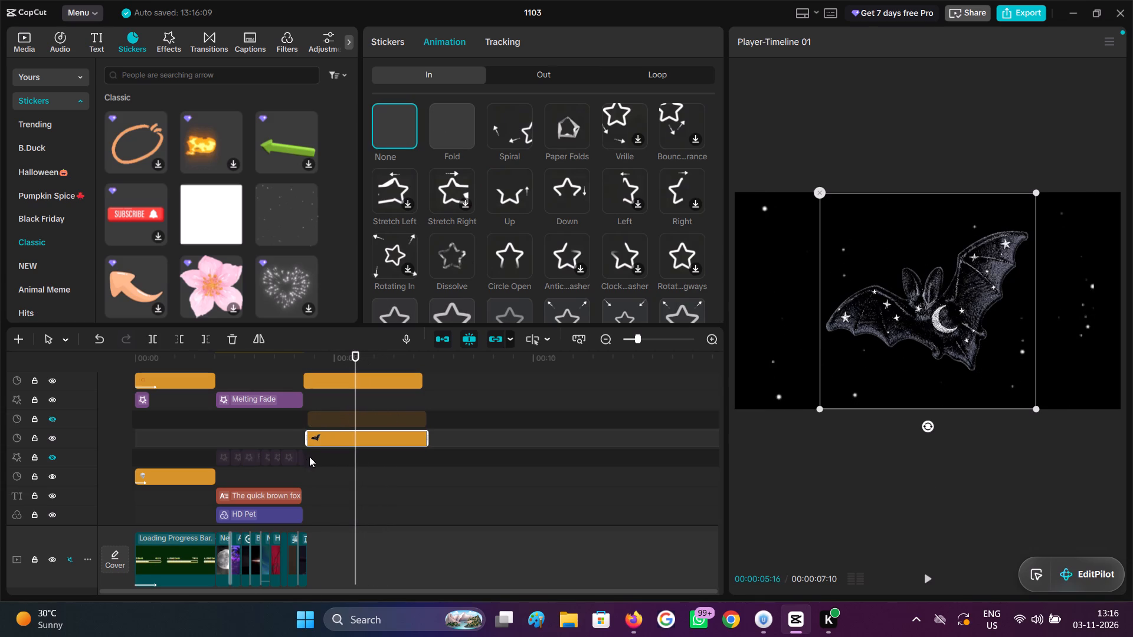
# Examine how the particles sticker plays around the bat between about 5 and 6 seconds.
pyautogui.click(310, 457)
pyautogui.moveTo(310, 457); pyautogui.dragTo(353, 461)
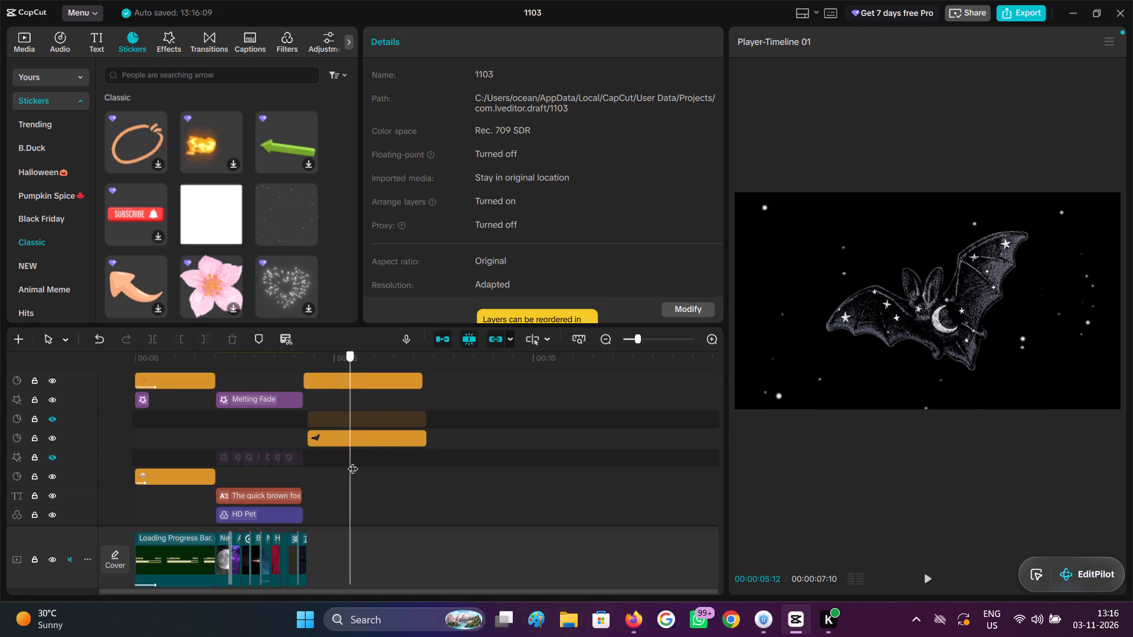
pyautogui.moveTo(353, 461); pyautogui.dragTo(366, 464)
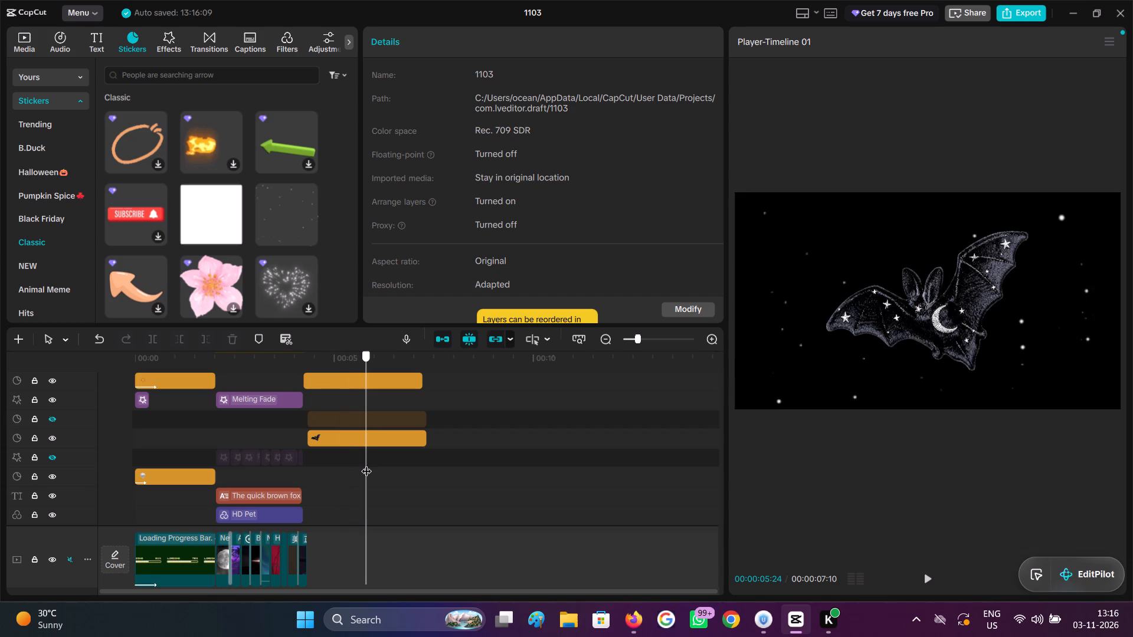
pyautogui.moveTo(366, 464); pyautogui.dragTo(370, 464)
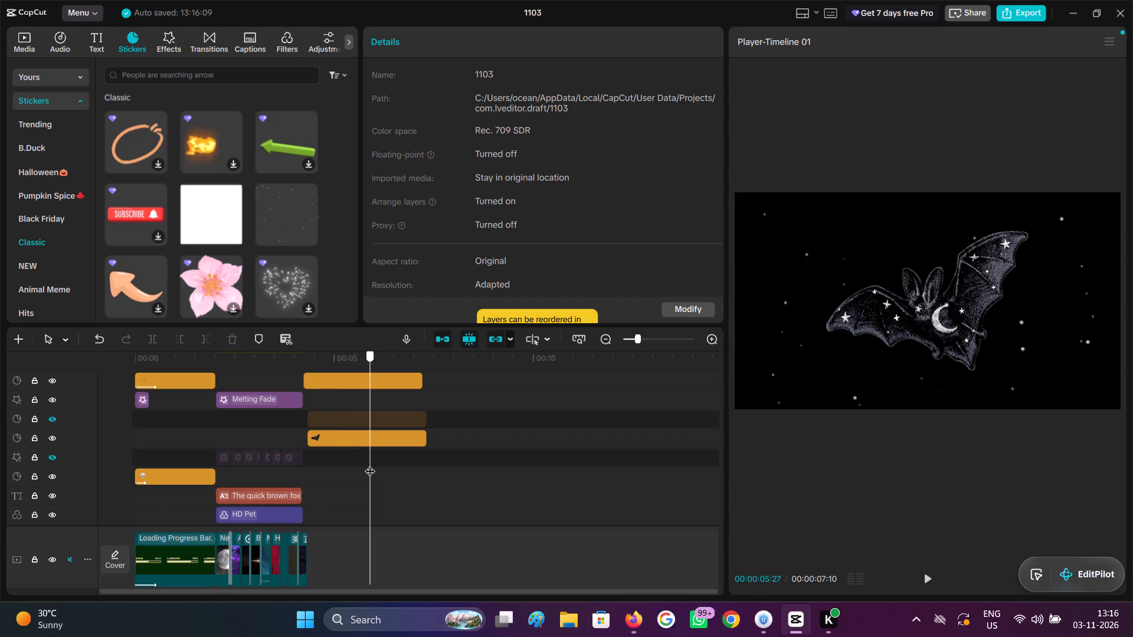
pyautogui.click(389, 440)
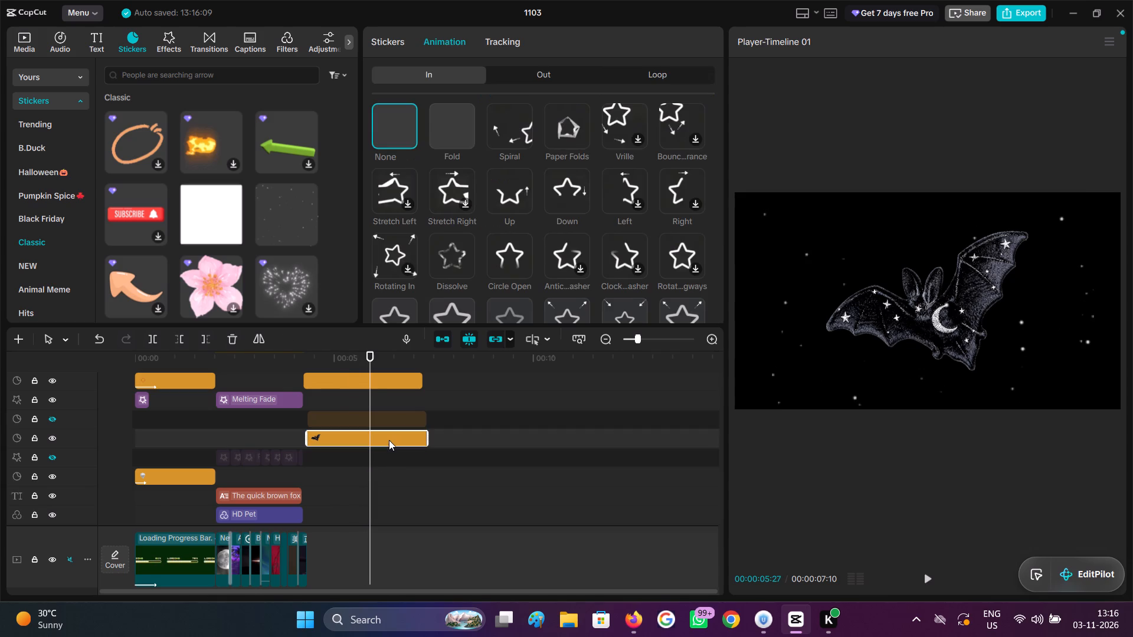
pyautogui.scroll(1, 389, 440)
pyautogui.click(374, 402)
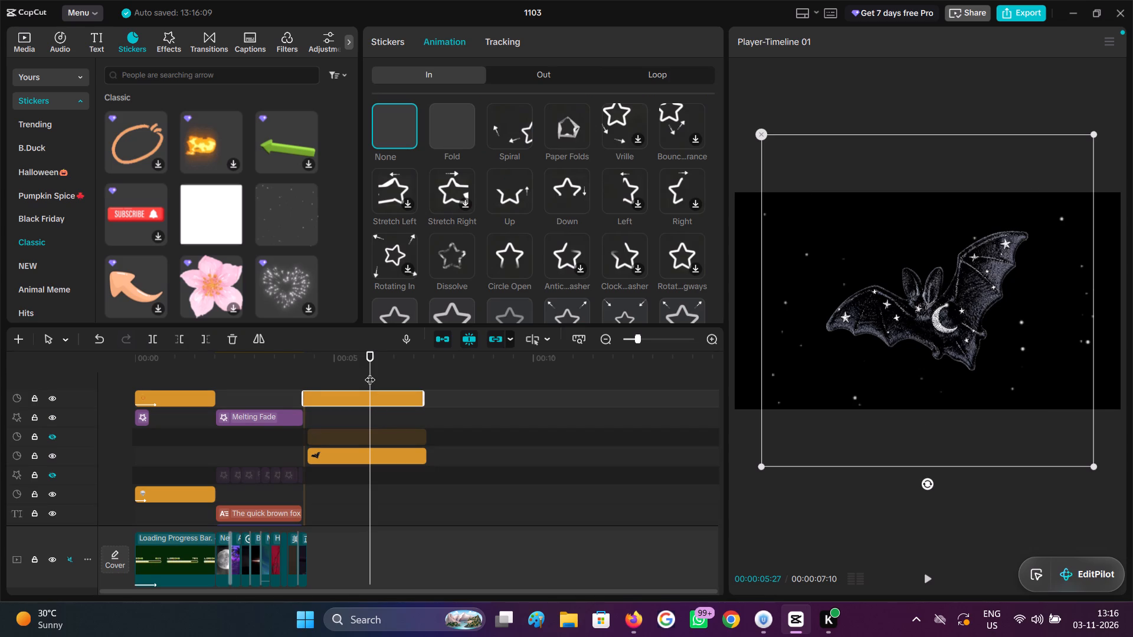
pyautogui.moveTo(371, 372); pyautogui.dragTo(376, 374)
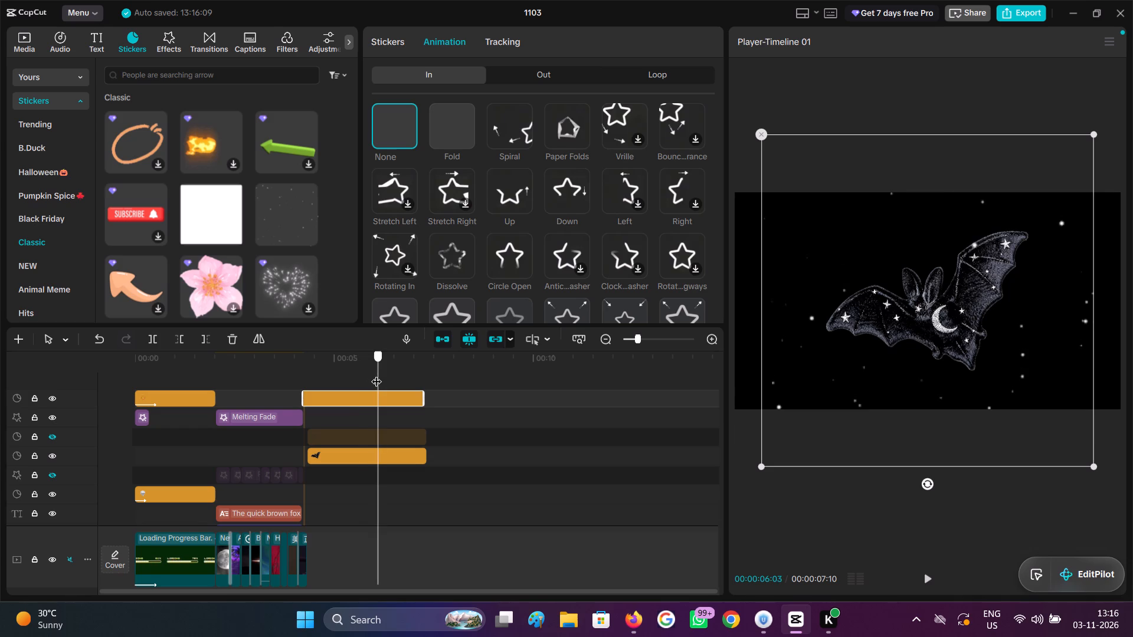
pyautogui.moveTo(376, 374); pyautogui.dragTo(377, 369)
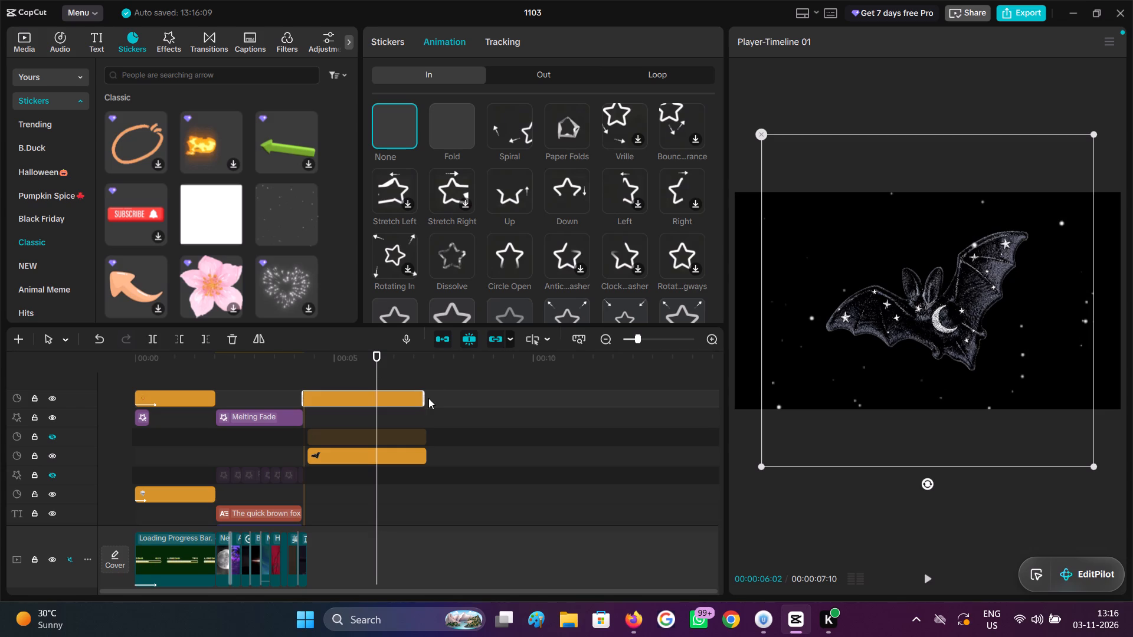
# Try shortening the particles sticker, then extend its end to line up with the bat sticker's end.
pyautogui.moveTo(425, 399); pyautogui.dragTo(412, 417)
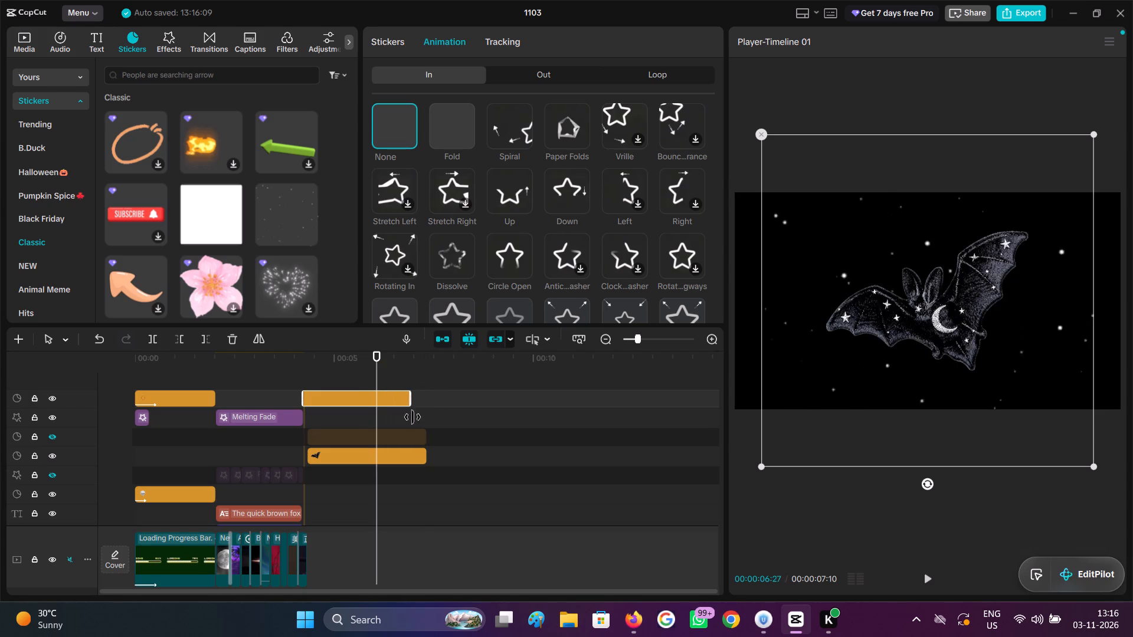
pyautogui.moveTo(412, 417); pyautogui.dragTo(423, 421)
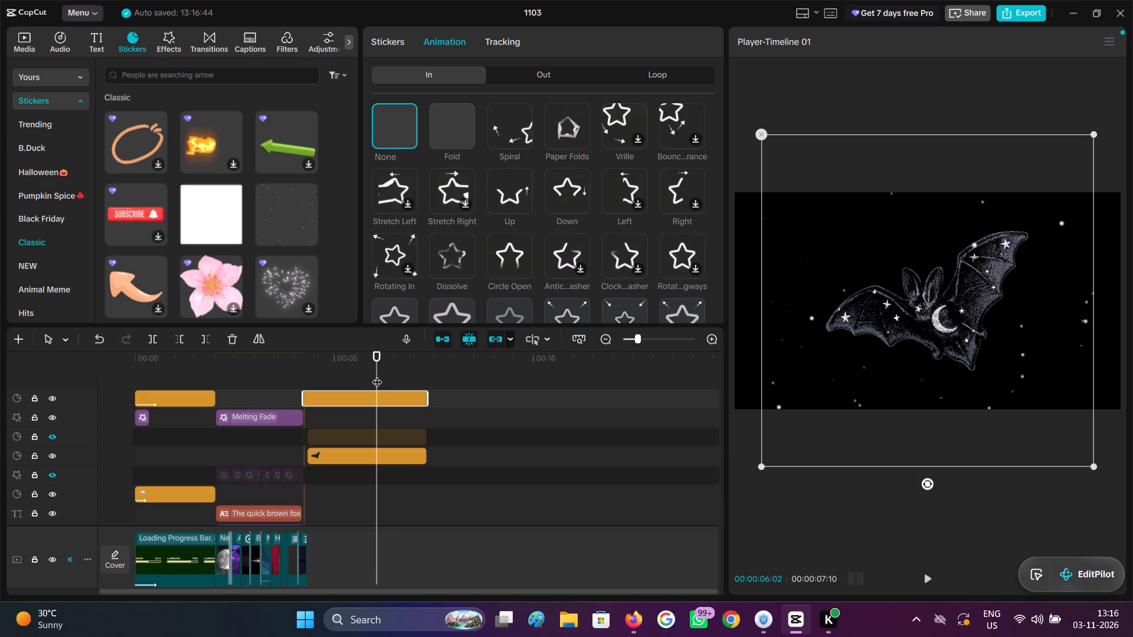
# Cut off the part of the particles sticker after 00:00:06:24.
pyautogui.click(381, 372)
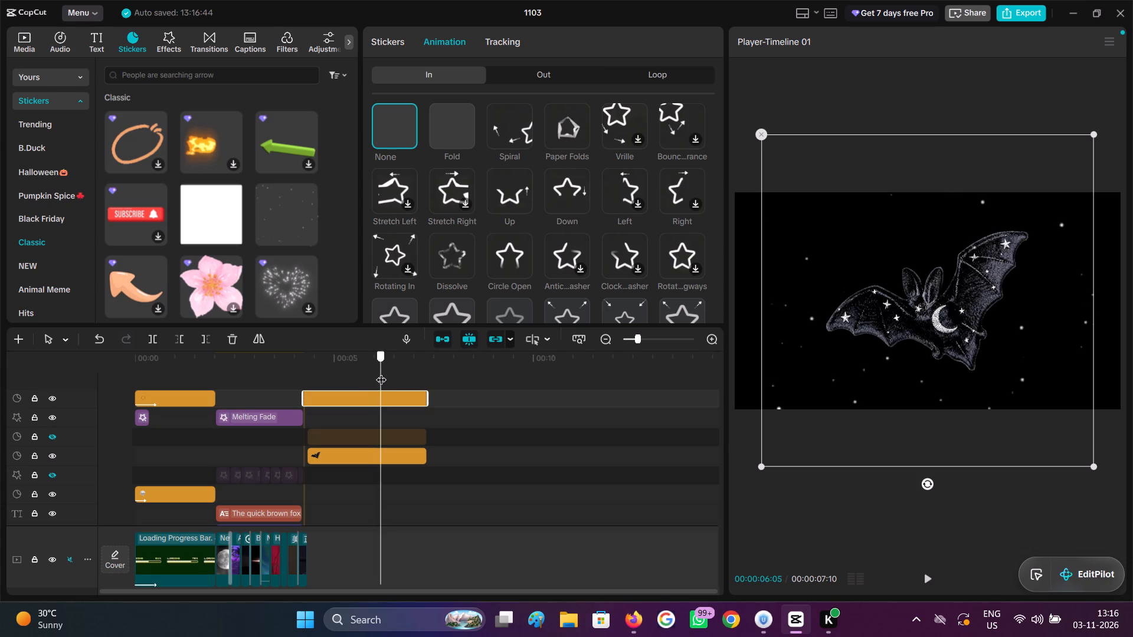
pyautogui.moveTo(382, 372); pyautogui.dragTo(405, 377)
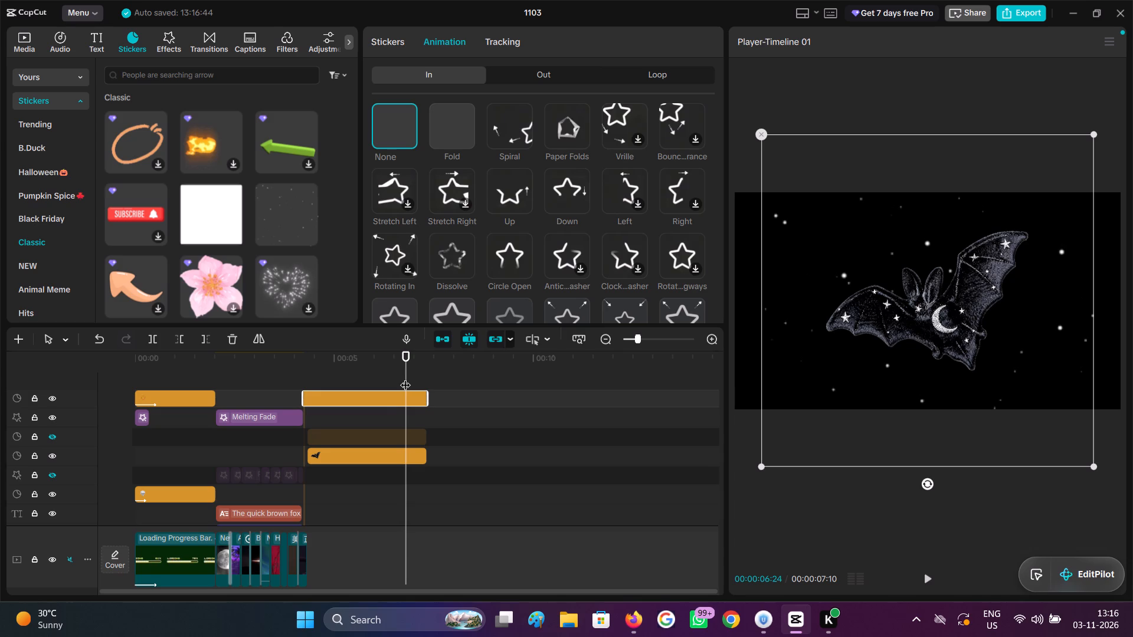
pyautogui.click(204, 343)
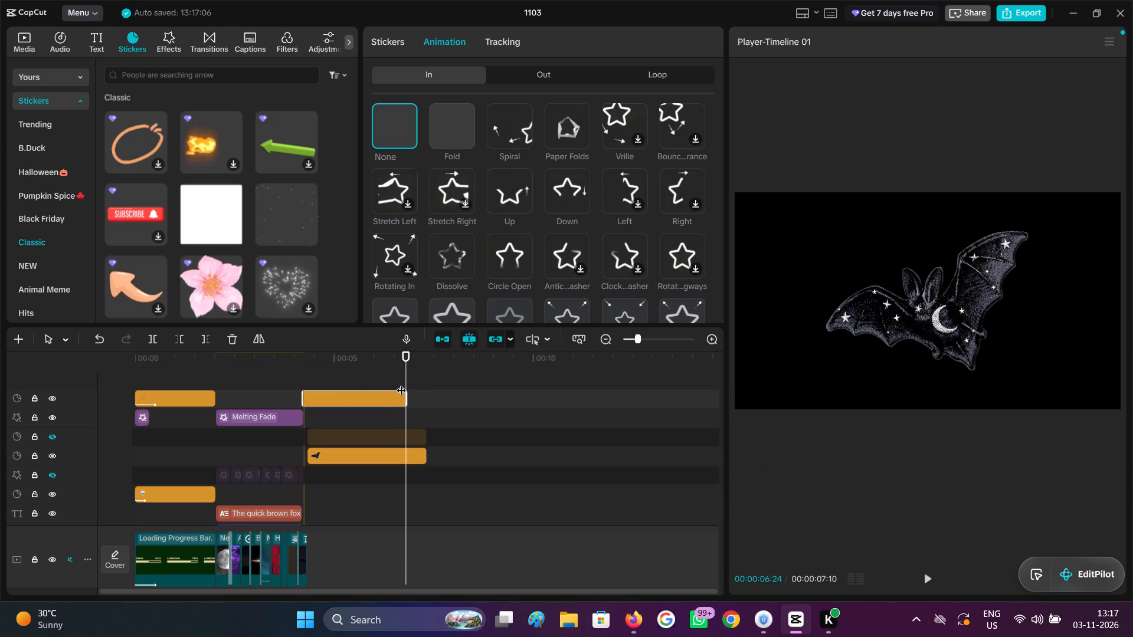
# Add the pink flower sticker from the Classic stickers on a new track above the particles sticker, starting where the particles start.
pyautogui.click(408, 377)
pyautogui.click(398, 460)
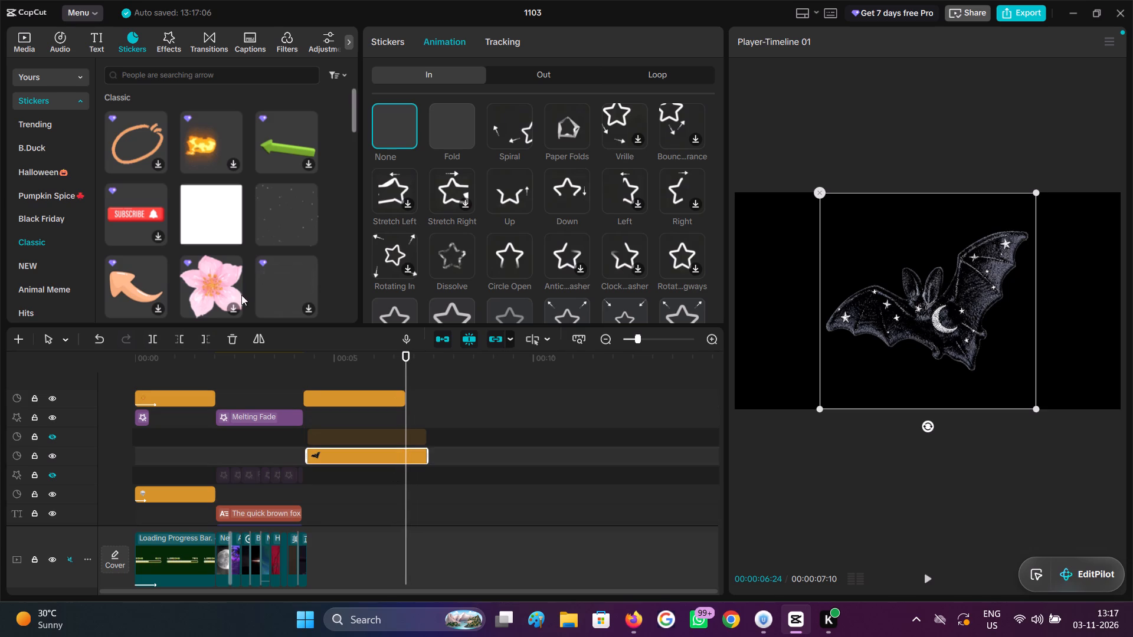
pyautogui.click(199, 279)
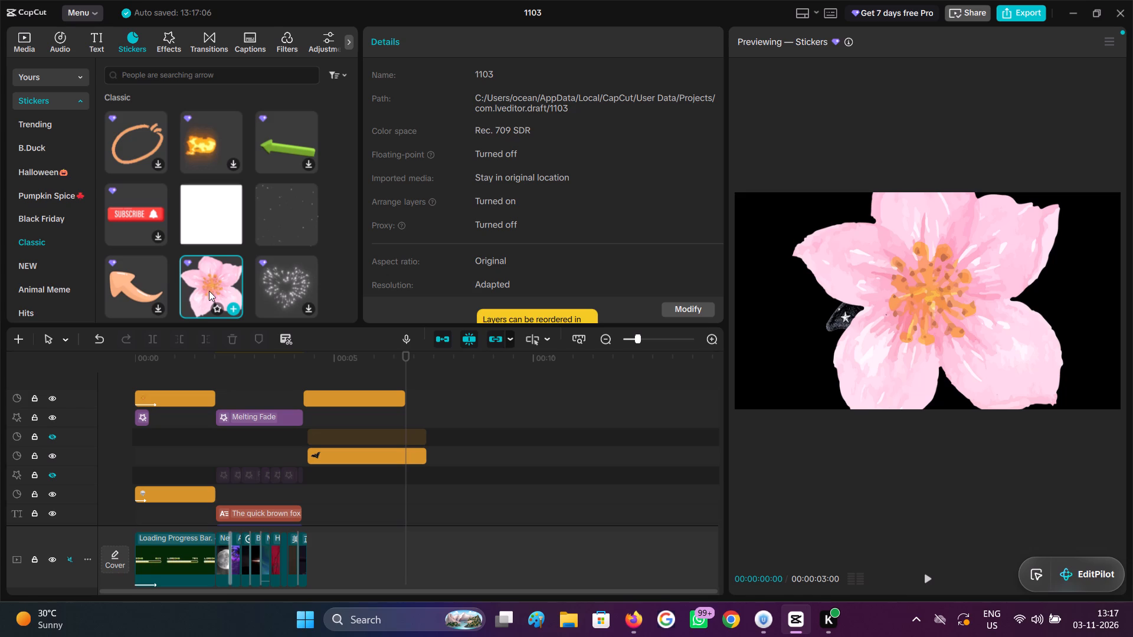
pyautogui.moveTo(209, 296); pyautogui.dragTo(307, 376)
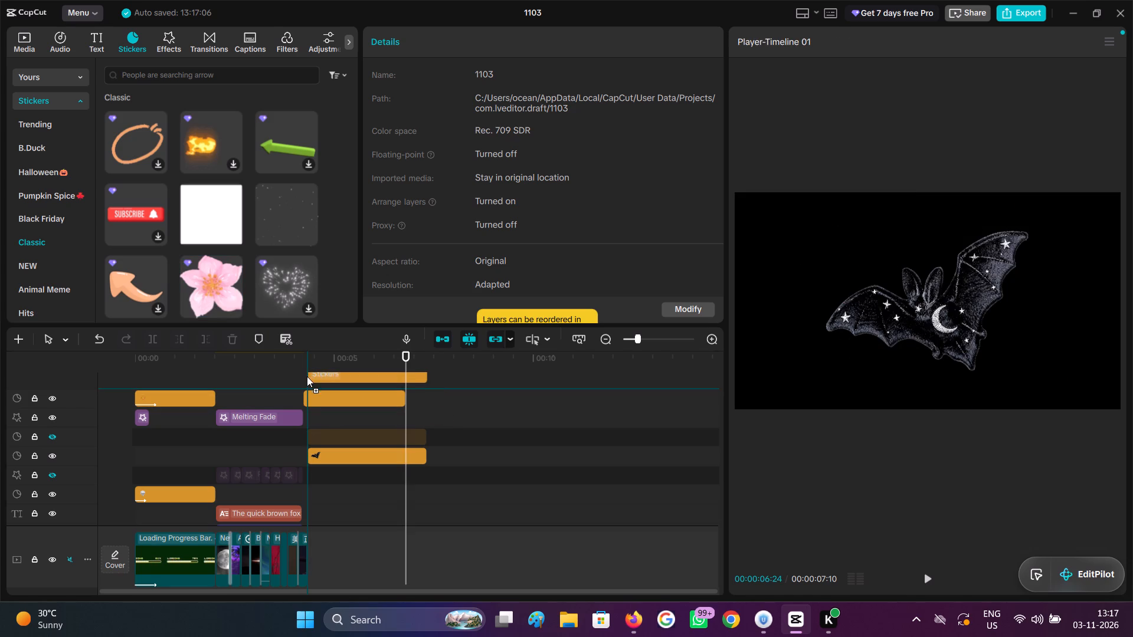
pyautogui.moveTo(307, 376); pyautogui.dragTo(304, 378)
pyautogui.click(349, 370)
pyautogui.moveTo(352, 372); pyautogui.dragTo(379, 380)
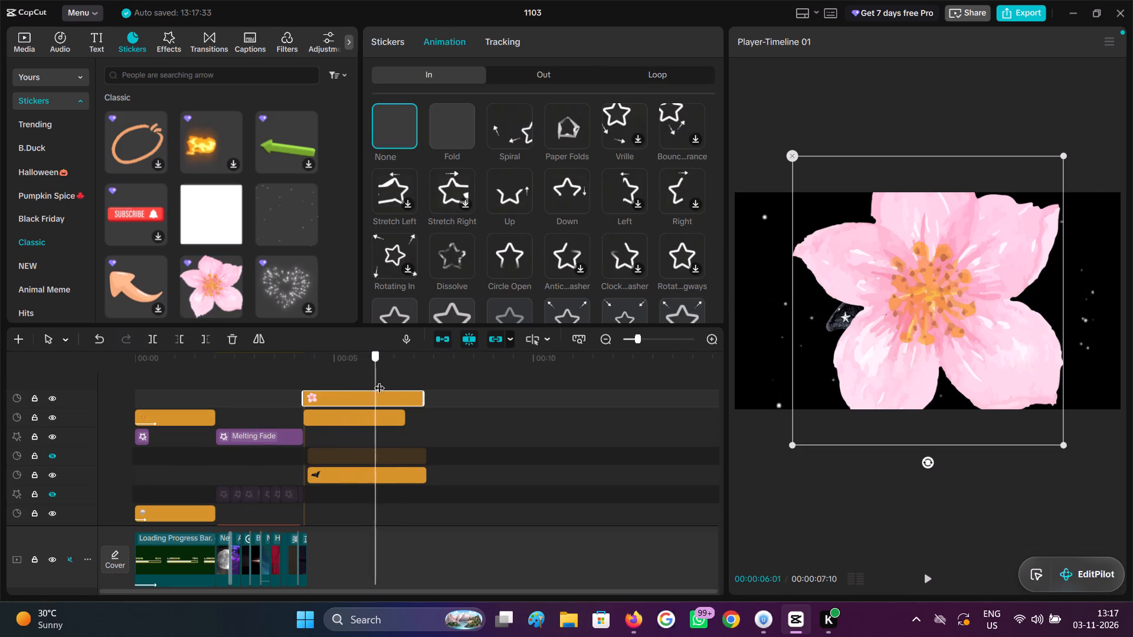
pyautogui.moveTo(379, 380); pyautogui.dragTo(388, 383)
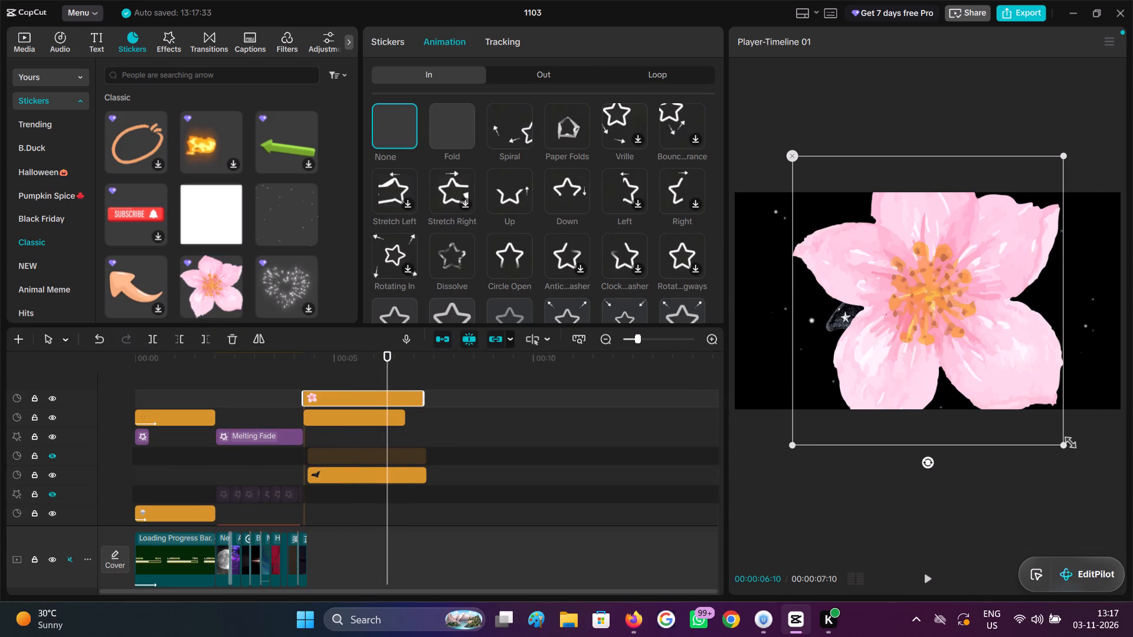
# Shrink the pink flower sticker to under half its size and place it in the upper-left corner of the video frame.
pyautogui.moveTo(1063, 444); pyautogui.dragTo(879, 350)
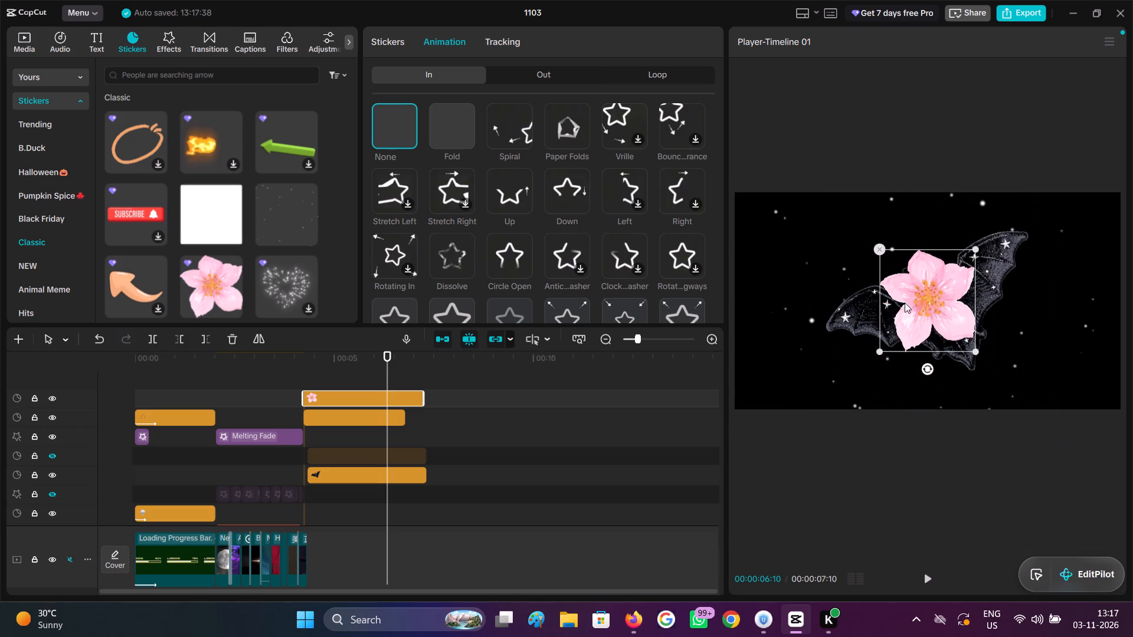
pyautogui.click(761, 272)
pyautogui.click(911, 291)
pyautogui.click(954, 317)
pyautogui.moveTo(954, 317); pyautogui.dragTo(948, 316)
pyautogui.moveTo(948, 316); pyautogui.dragTo(807, 261)
pyautogui.moveTo(830, 294); pyautogui.dragTo(820, 277)
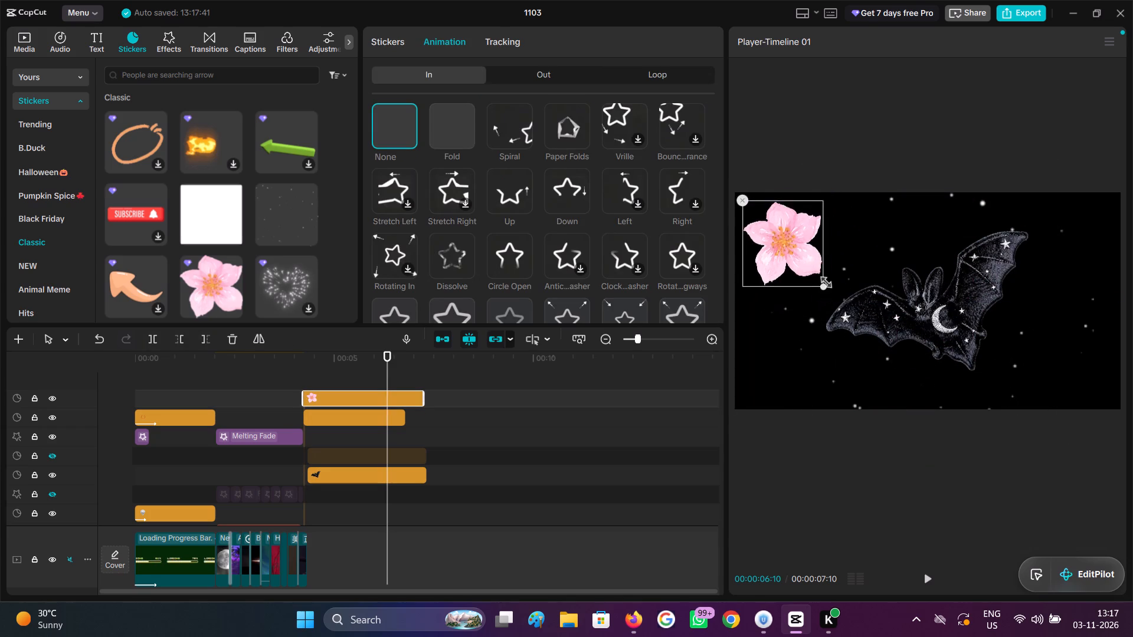
pyautogui.moveTo(820, 277); pyautogui.dragTo(819, 284)
pyautogui.moveTo(785, 255); pyautogui.dragTo(780, 274)
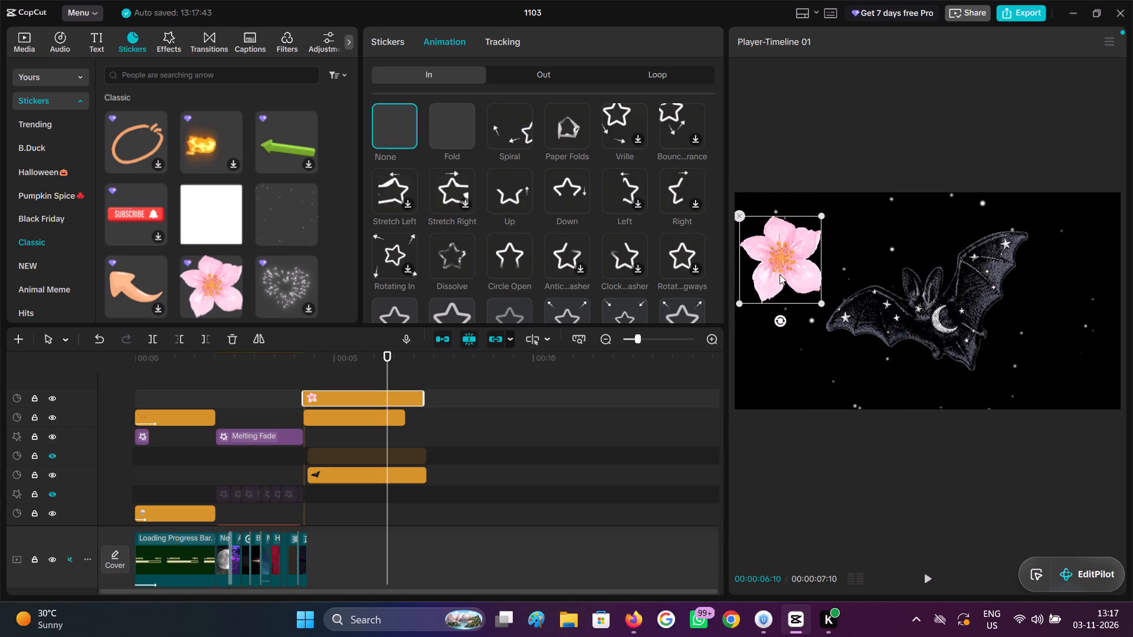
pyautogui.moveTo(780, 274); pyautogui.dragTo(778, 254)
pyautogui.click(778, 254)
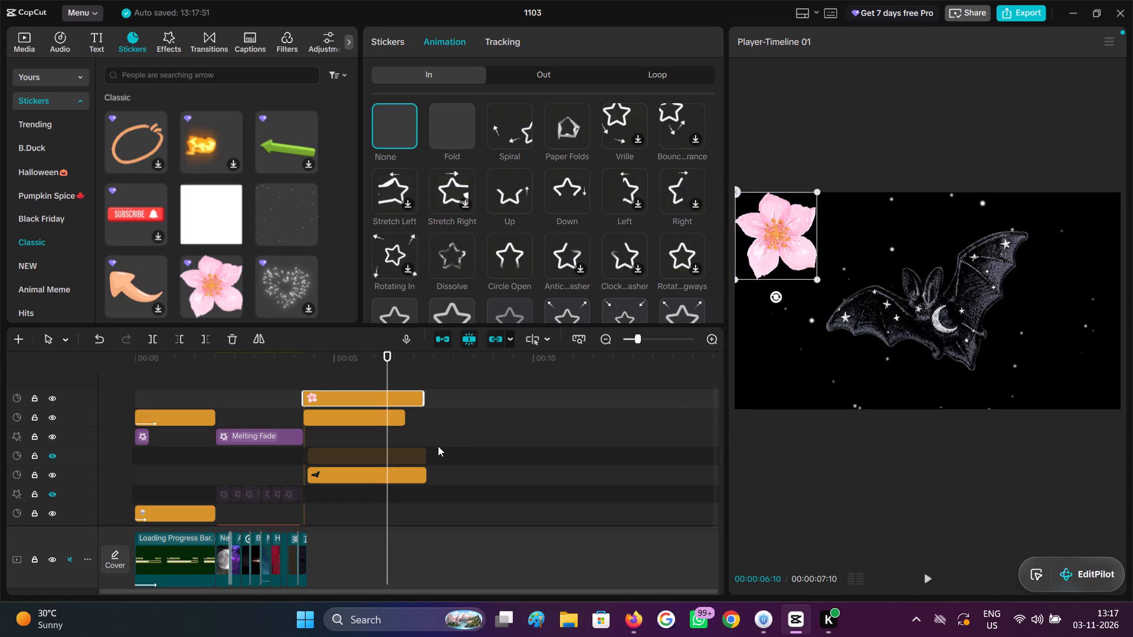
# Extend the end of the particles sticker to line up with the end of the flower sticker.
pyautogui.click(391, 436)
pyautogui.click(394, 419)
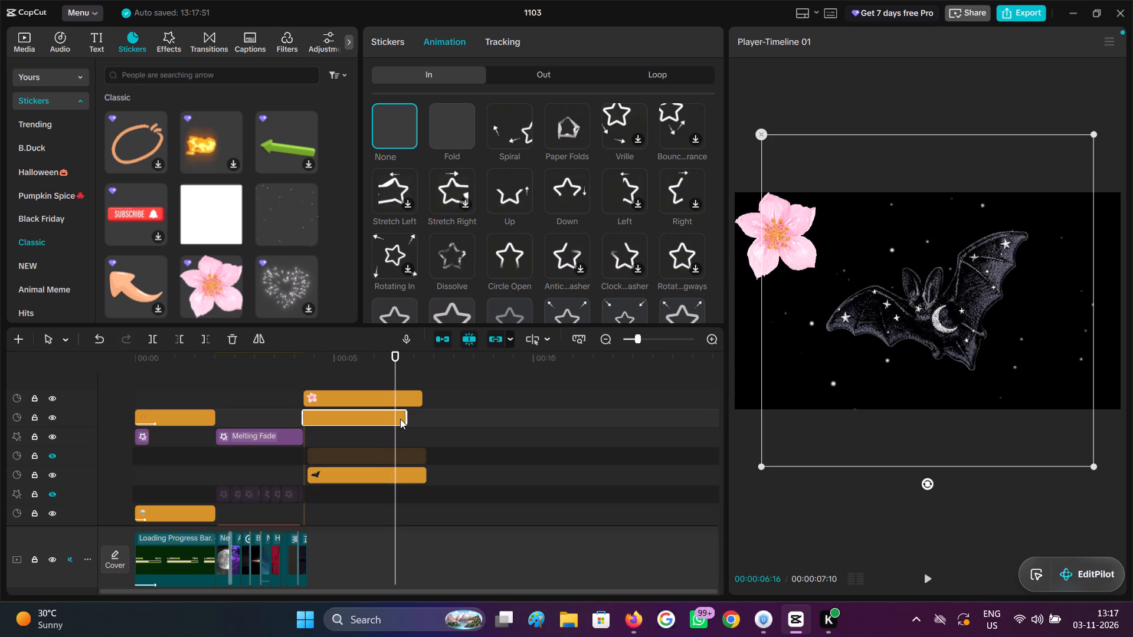
pyautogui.moveTo(407, 419); pyautogui.dragTo(418, 423)
pyautogui.click(408, 435)
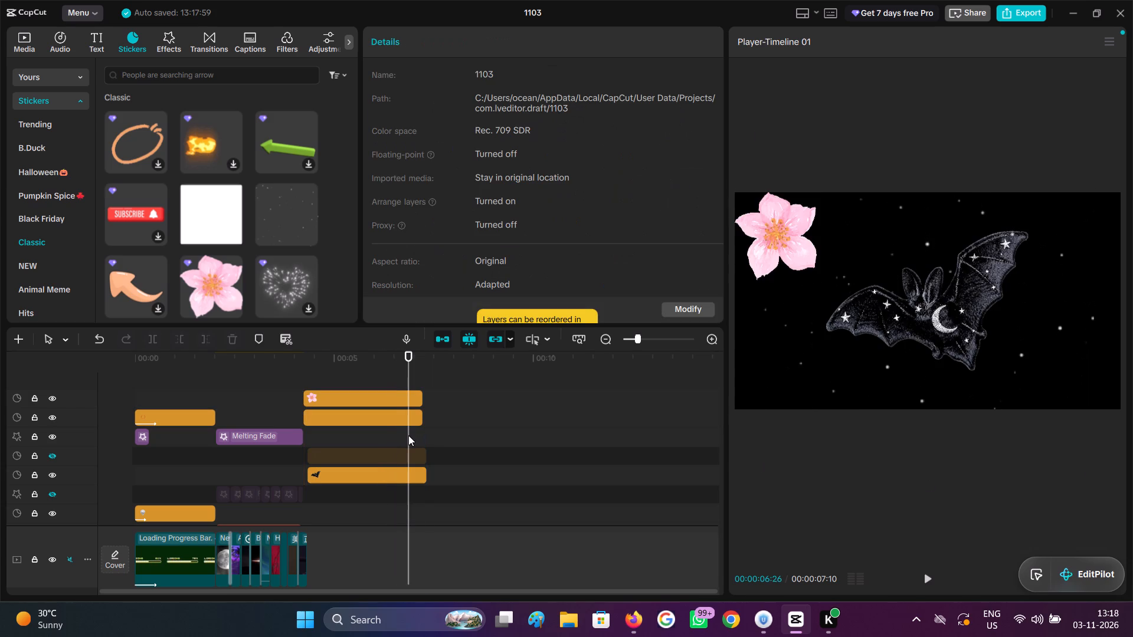
# Add the white heart sticker from the NEW stickers on a new track above the flower, starting at the flower's start.
pyautogui.scroll(-1, 209, 225)
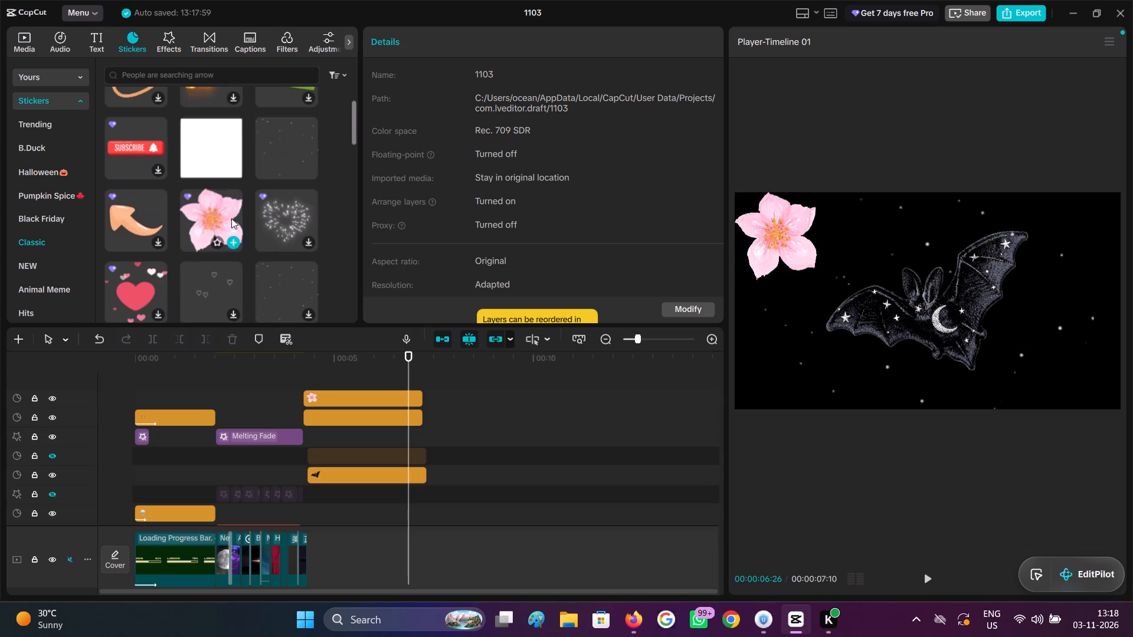
pyautogui.scroll(-2, 265, 214)
pyautogui.click(40, 265)
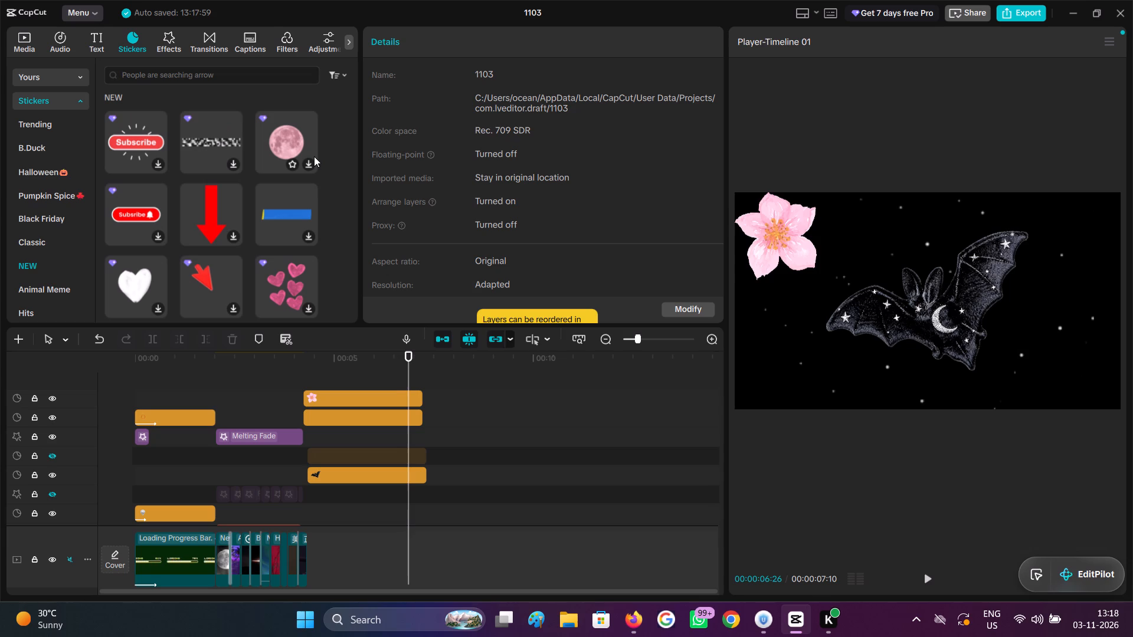
pyautogui.click(132, 283)
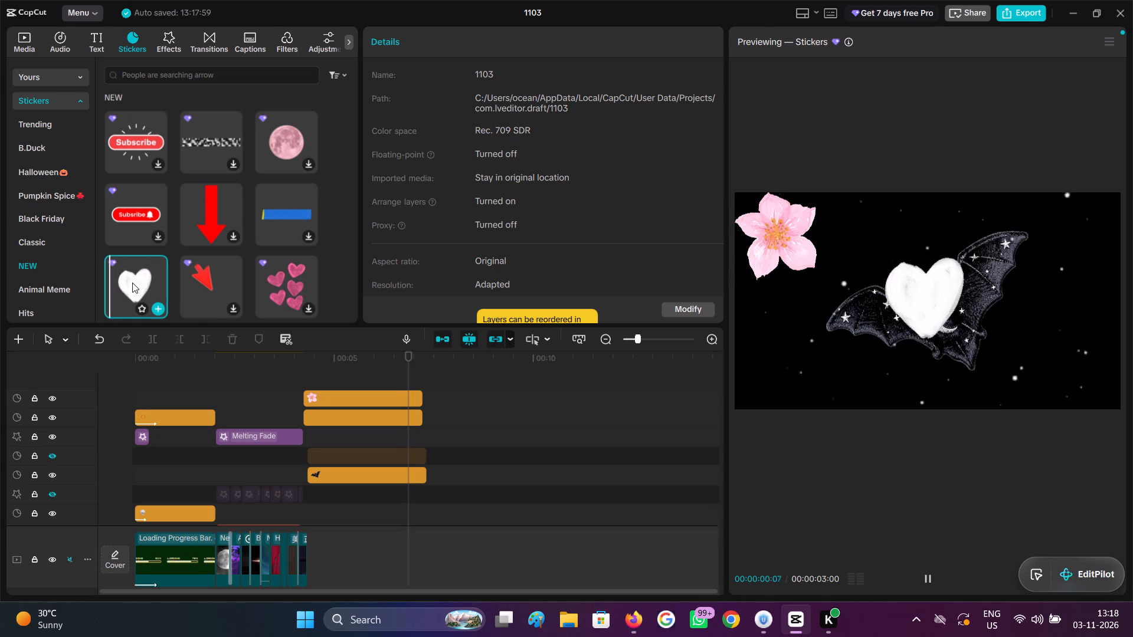
pyautogui.moveTo(143, 279); pyautogui.dragTo(448, 401)
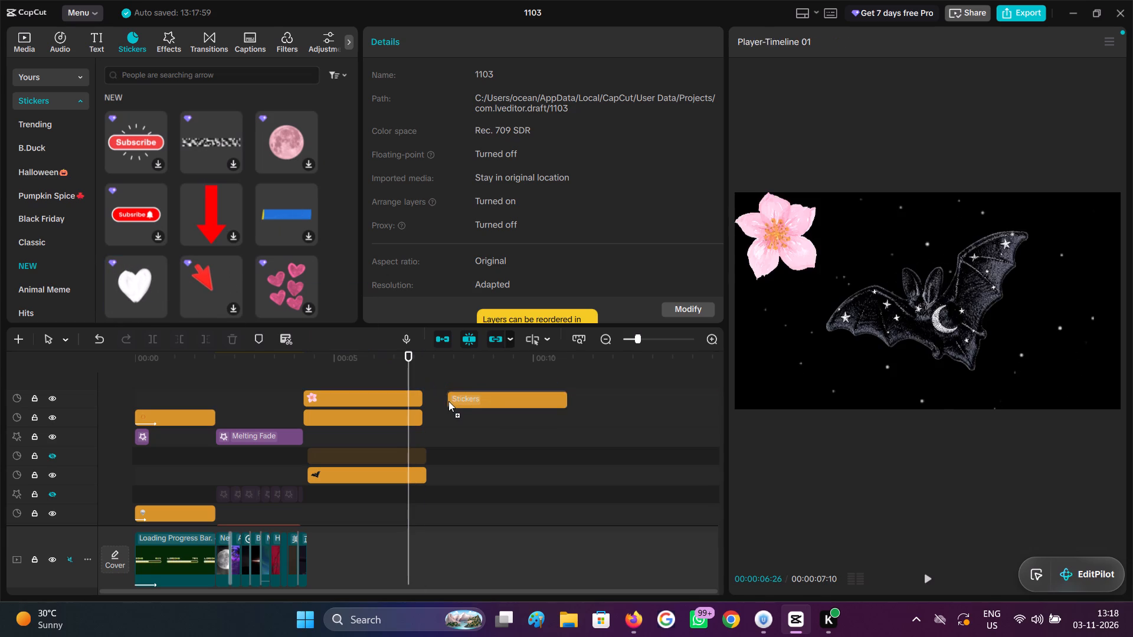
pyautogui.moveTo(448, 401); pyautogui.dragTo(315, 379)
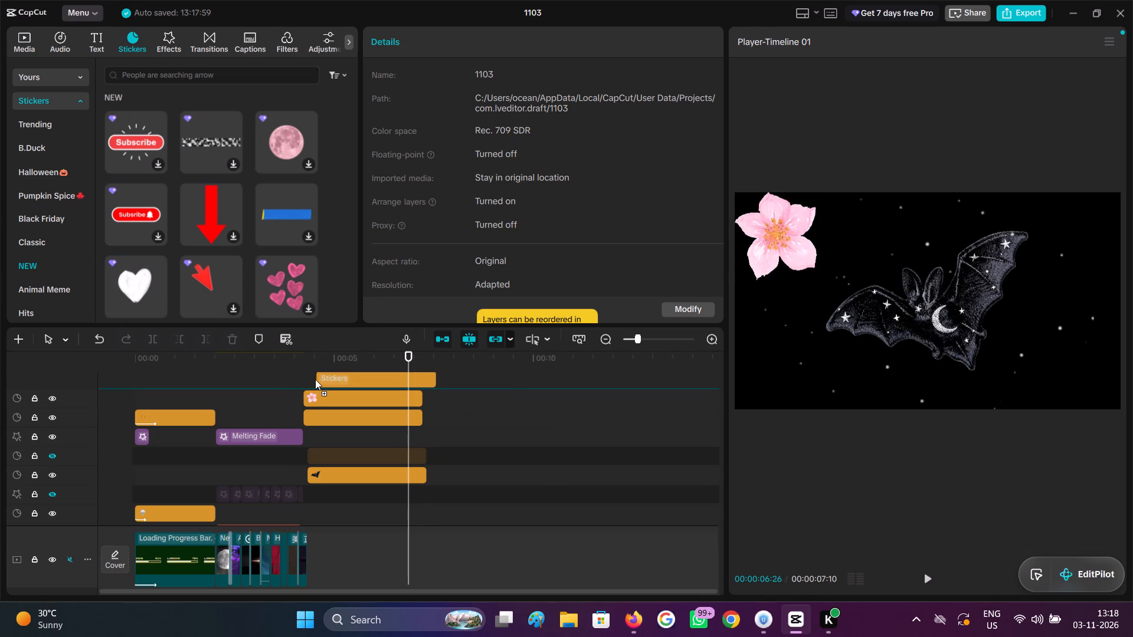
pyautogui.moveTo(315, 379); pyautogui.dragTo(307, 379)
pyautogui.click(322, 373)
pyautogui.moveTo(324, 373); pyautogui.dragTo(352, 380)
pyautogui.click(383, 398)
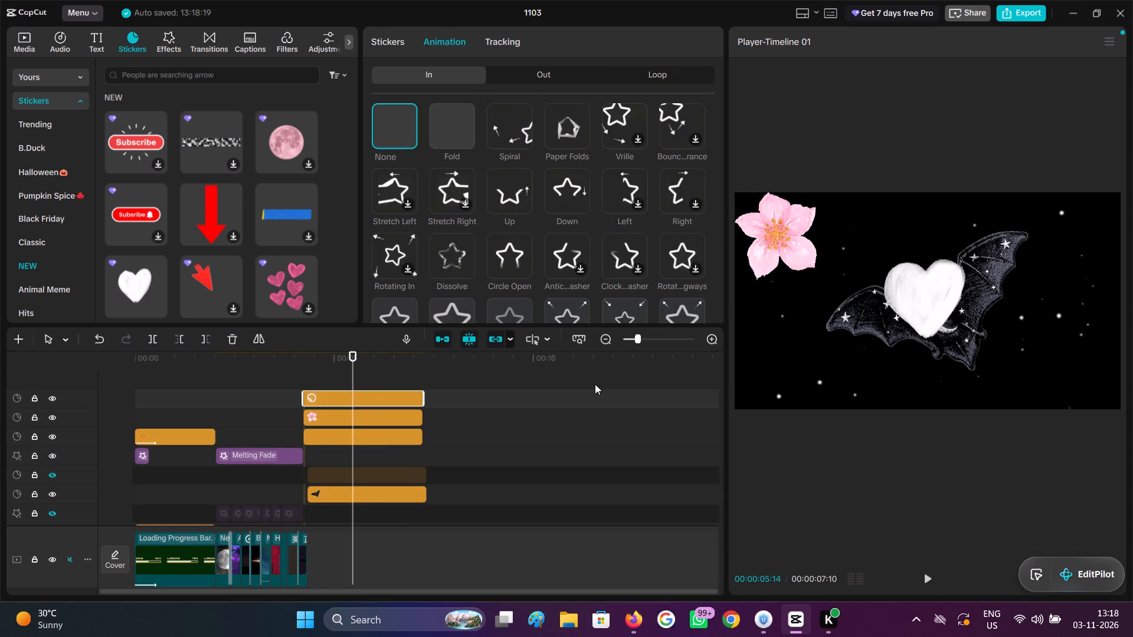
# Shrink the white heart sticker and place it in the lower-right corner of the video frame.
pyautogui.moveTo(1002, 375); pyautogui.dragTo(947, 313)
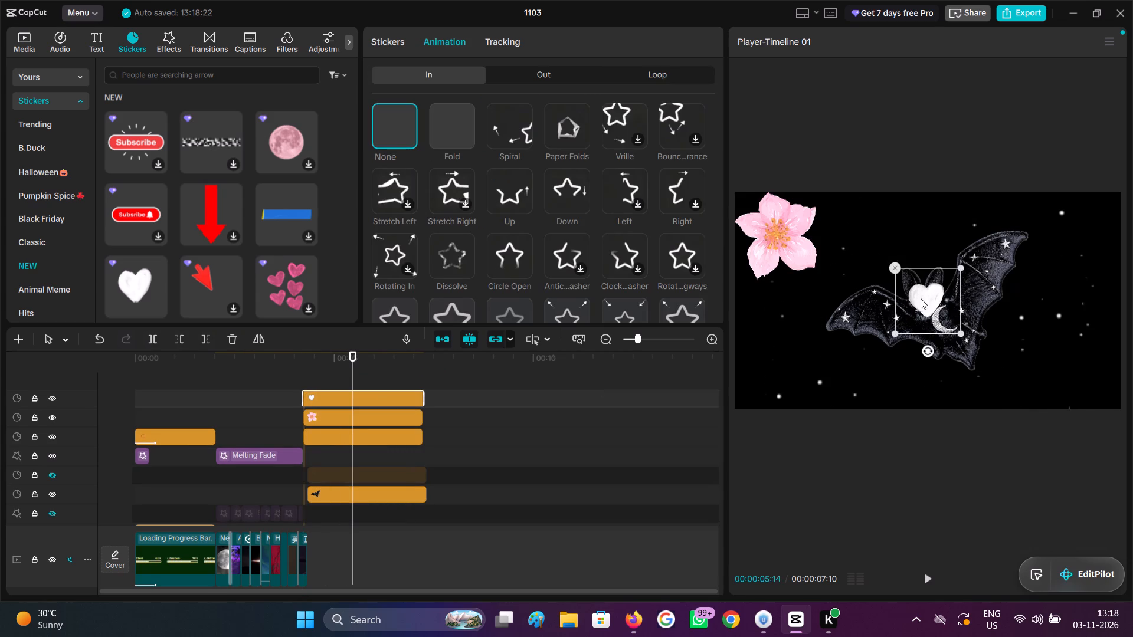
pyautogui.moveTo(921, 298); pyautogui.dragTo(1089, 386)
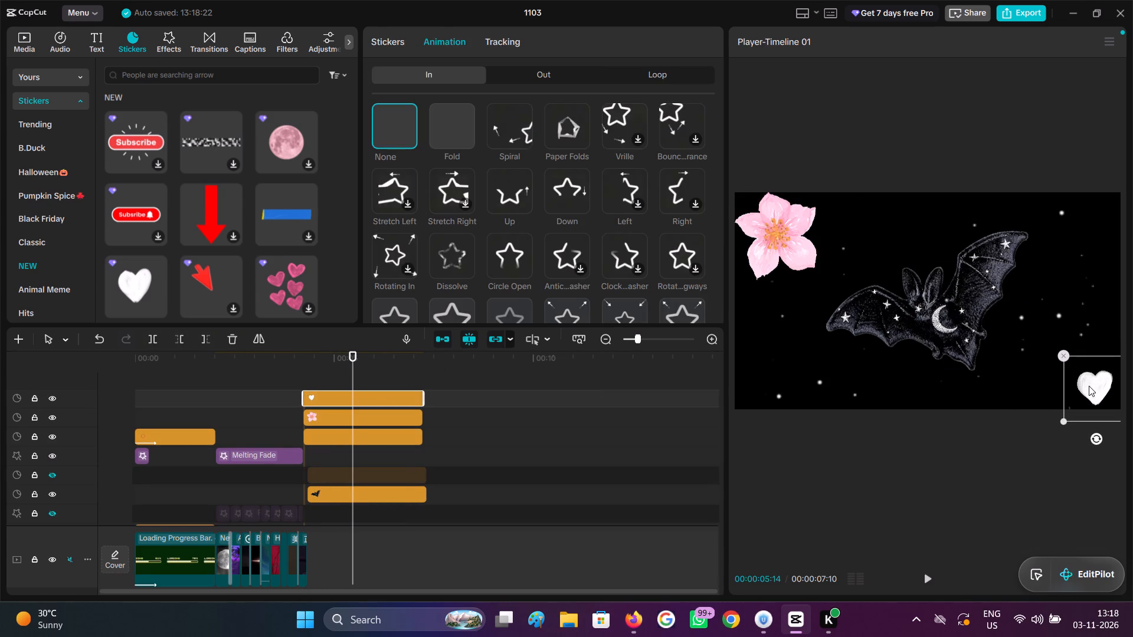
pyautogui.moveTo(1089, 386); pyautogui.dragTo(1093, 381)
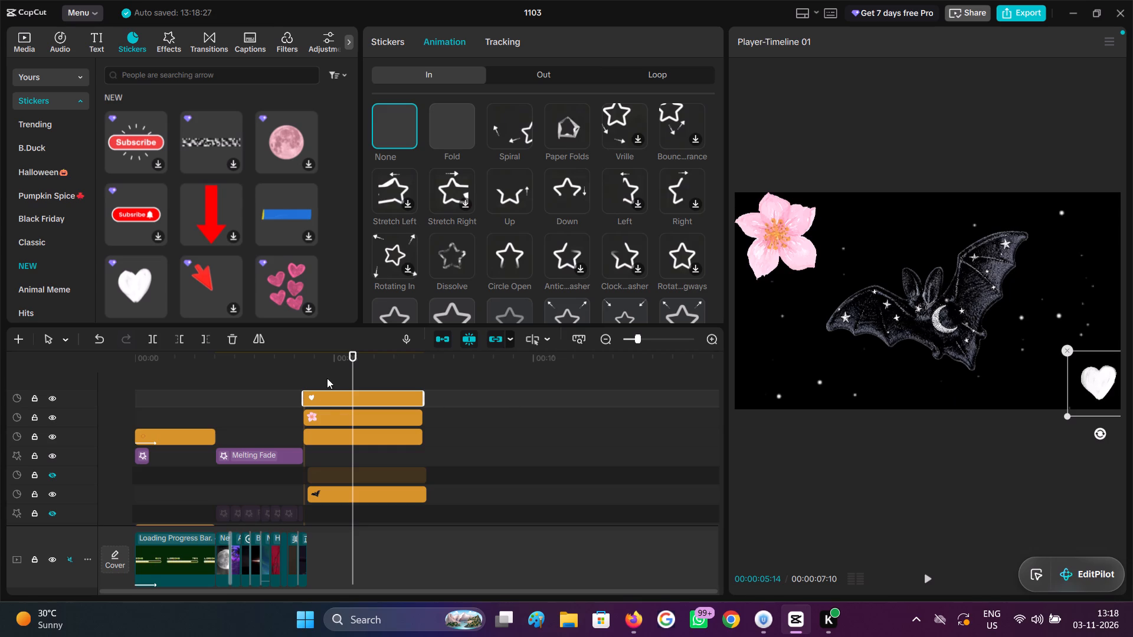
# Examine how the bat, particles, flower and heart stickers play together from about 4 seconds to the end at 00:00:07:10.
pyautogui.click(327, 378)
pyautogui.moveTo(327, 378); pyautogui.dragTo(302, 376)
pyautogui.moveTo(302, 376); pyautogui.dragTo(315, 382)
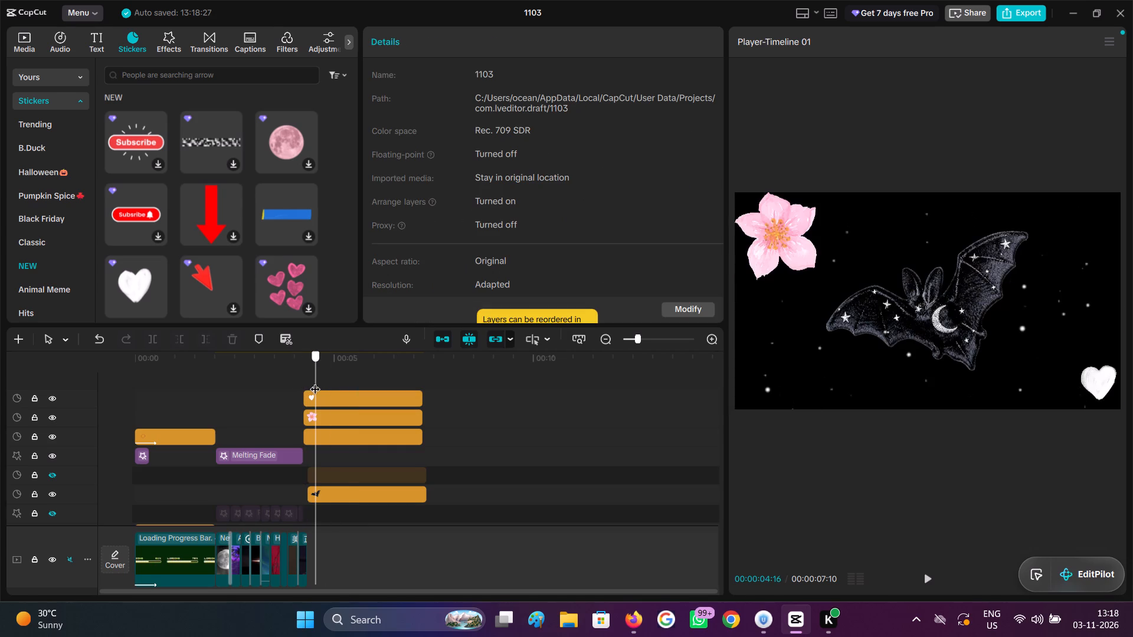
pyautogui.moveTo(315, 382); pyautogui.dragTo(316, 382)
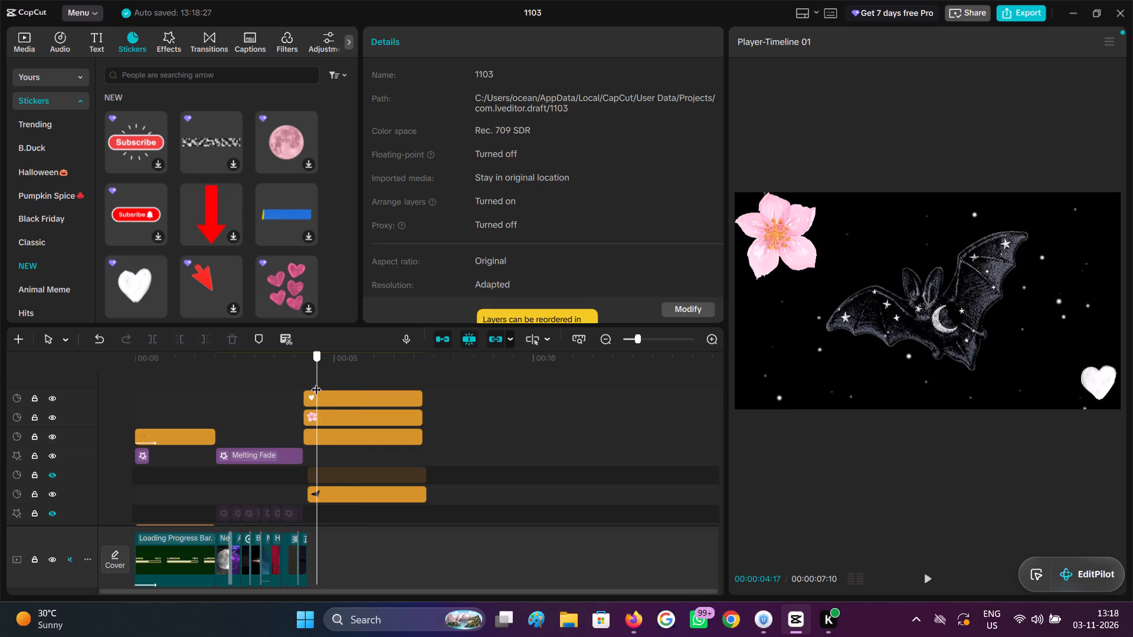
pyautogui.moveTo(316, 382); pyautogui.dragTo(354, 382)
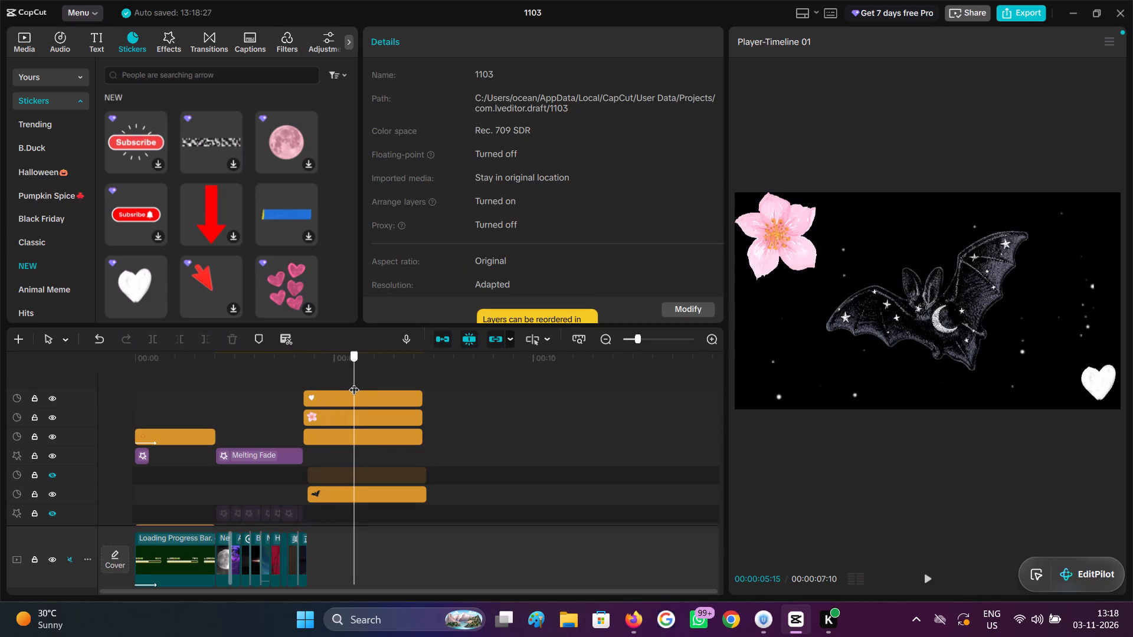
pyautogui.moveTo(354, 382); pyautogui.dragTo(372, 394)
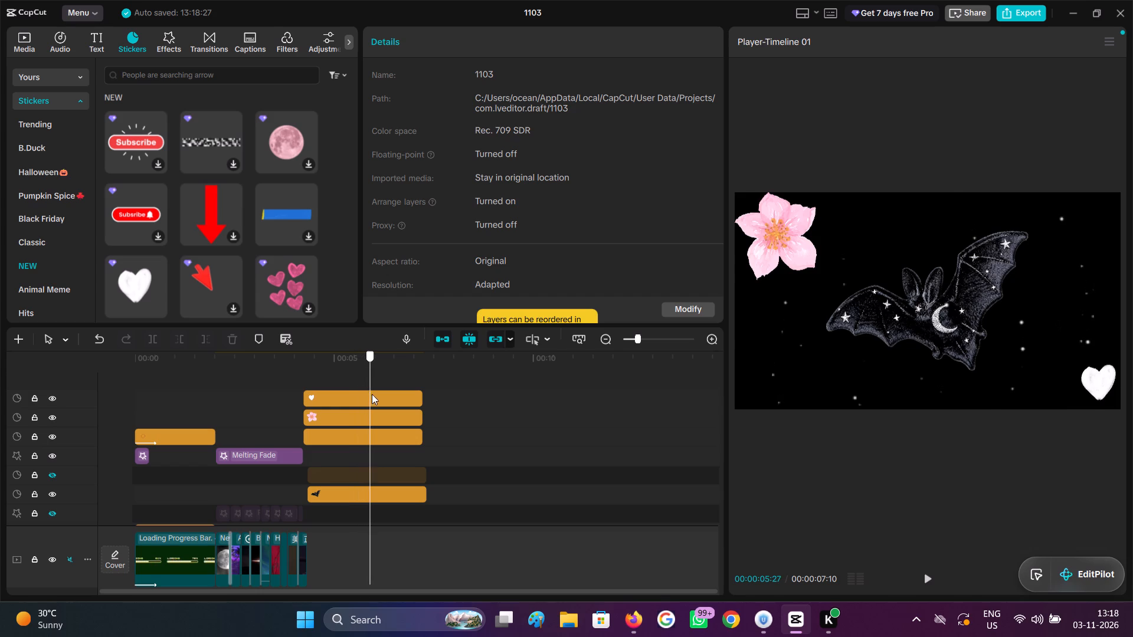
pyautogui.moveTo(372, 394); pyautogui.dragTo(374, 395)
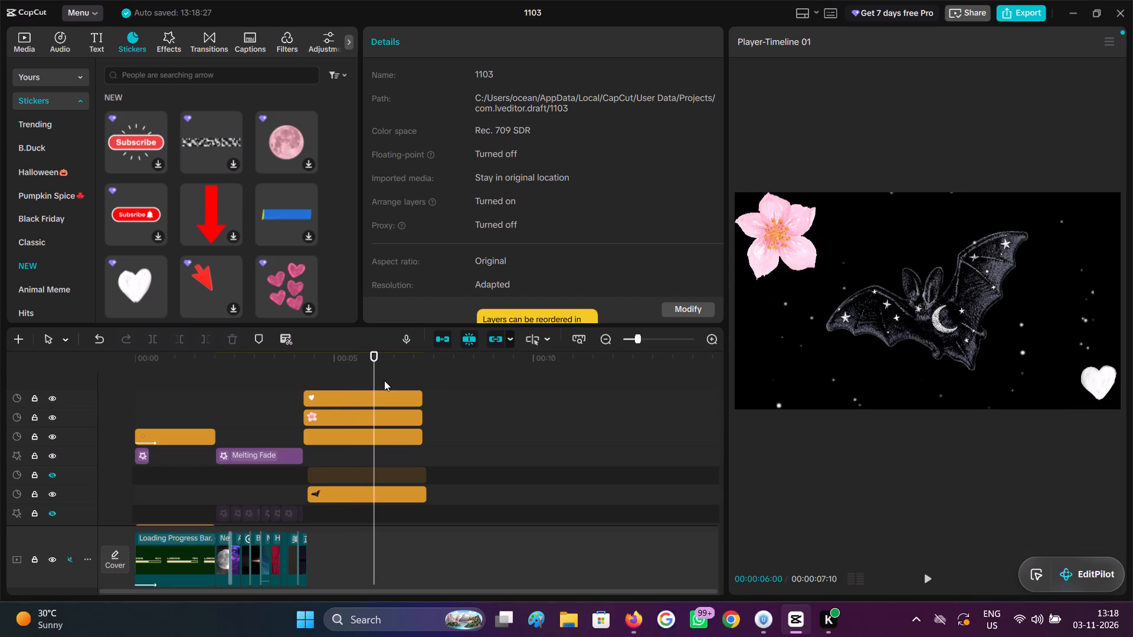
pyautogui.click(384, 380)
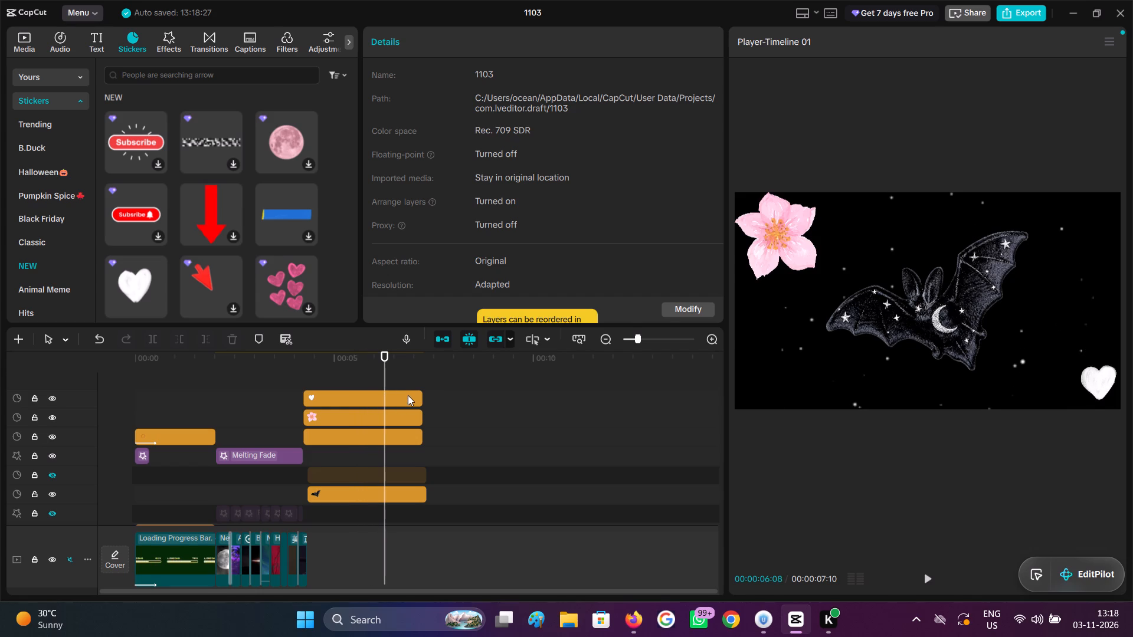
pyautogui.click(408, 395)
pyautogui.moveTo(383, 365); pyautogui.dragTo(439, 369)
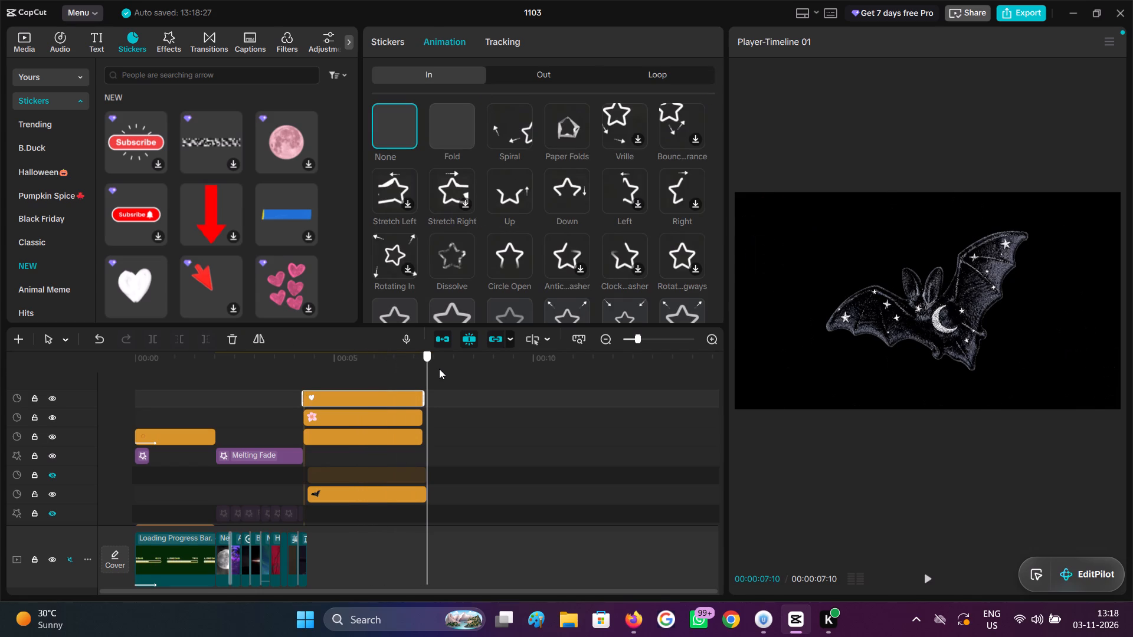
pyautogui.moveTo(439, 369); pyautogui.dragTo(380, 380)
# Preview the orange cat sticker with the loading ring from the Animal Meme stickers.
pyautogui.scroll(-2, 190, 224)
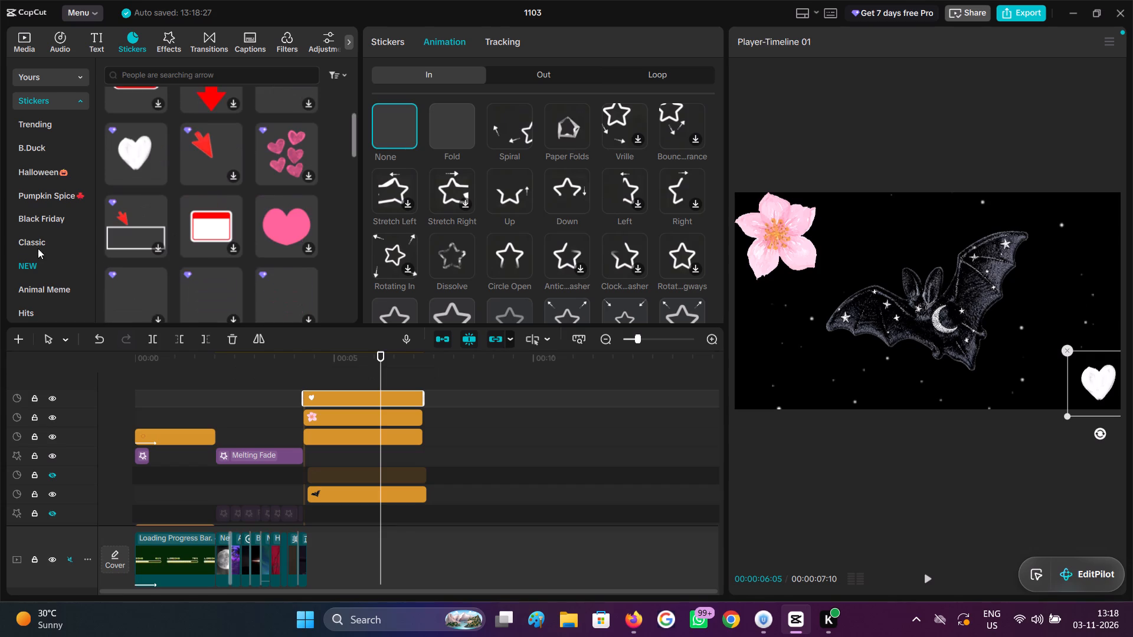
pyautogui.scroll(-1, 30, 281)
pyautogui.click(39, 215)
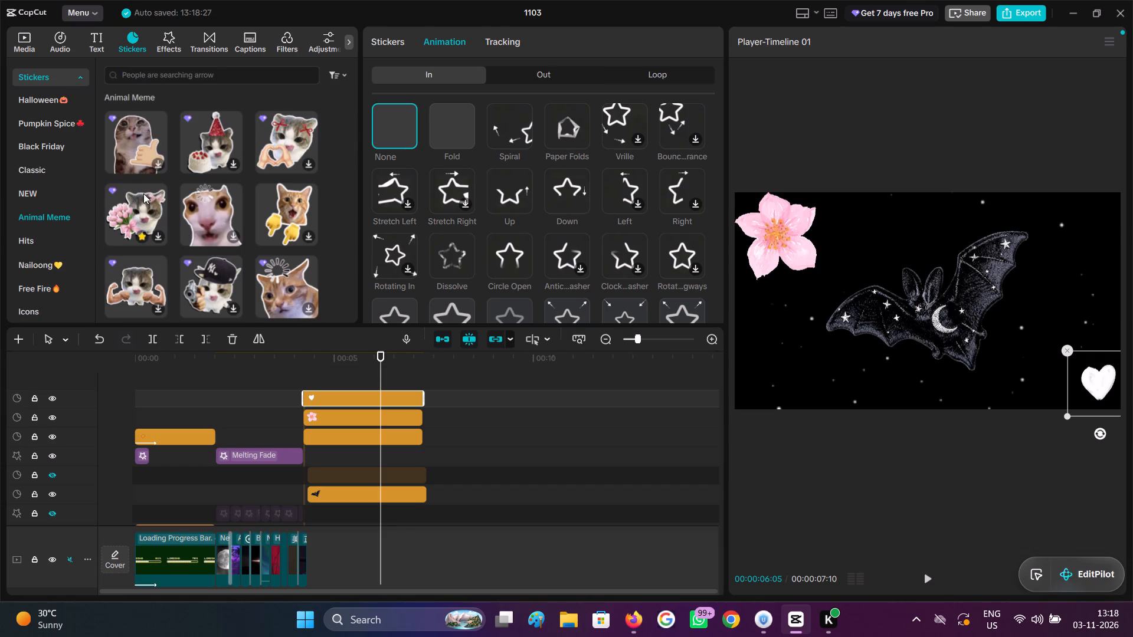
pyautogui.click(278, 278)
# Set the speed of the Melting Fade effect to 83.
pyautogui.click(277, 432)
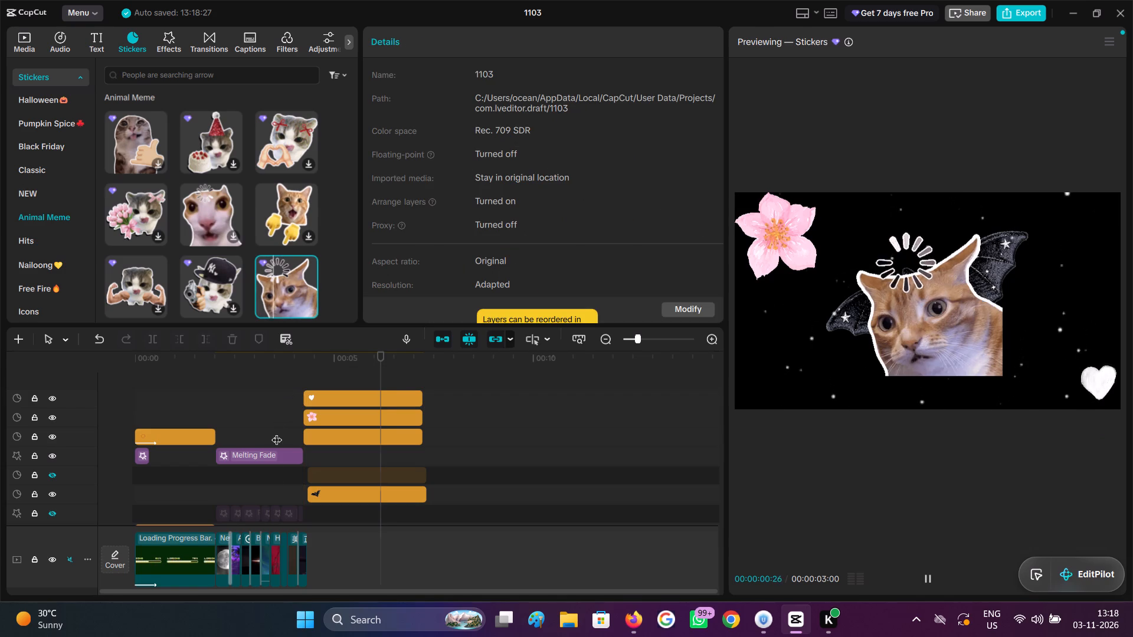
pyautogui.moveTo(277, 432); pyautogui.dragTo(240, 438)
pyautogui.click(243, 457)
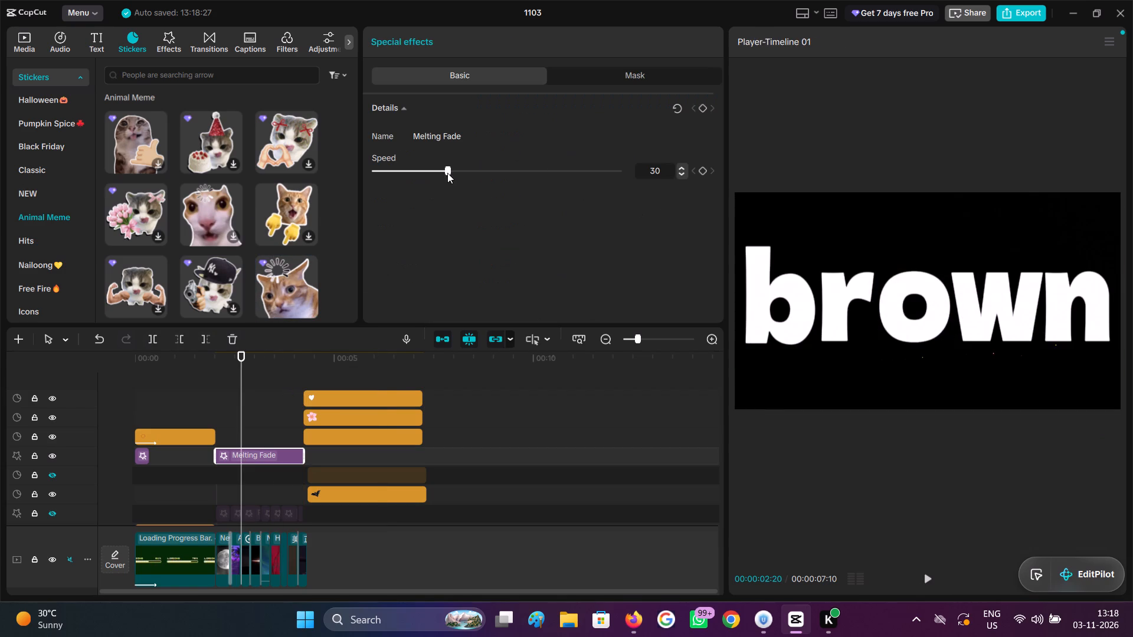
pyautogui.moveTo(448, 173); pyautogui.dragTo(564, 186)
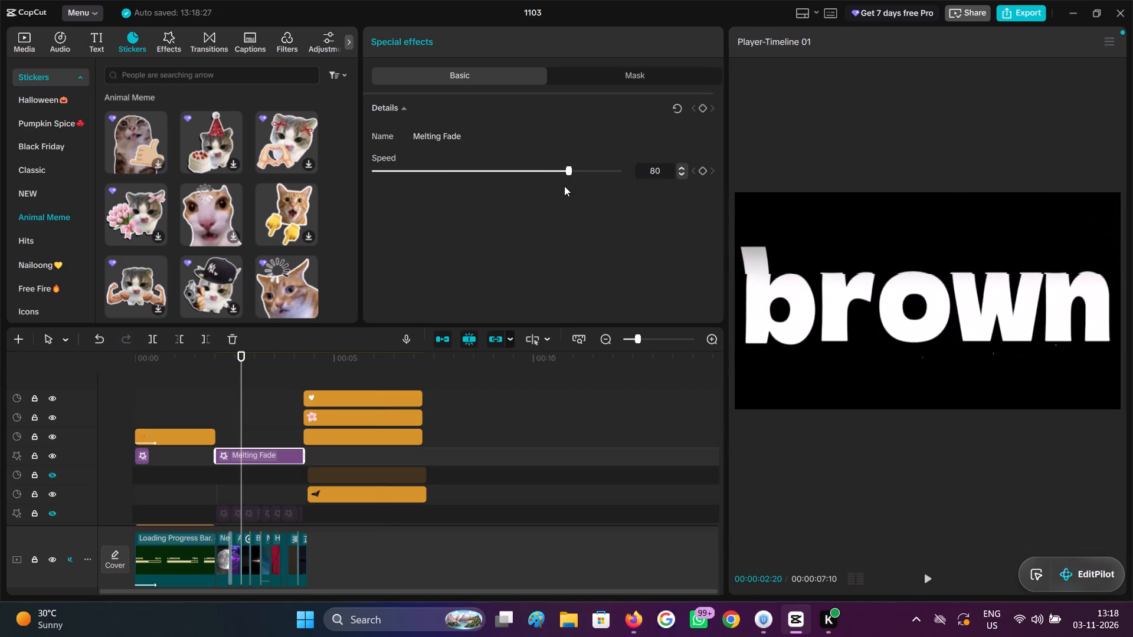
pyautogui.moveTo(564, 186); pyautogui.dragTo(578, 188)
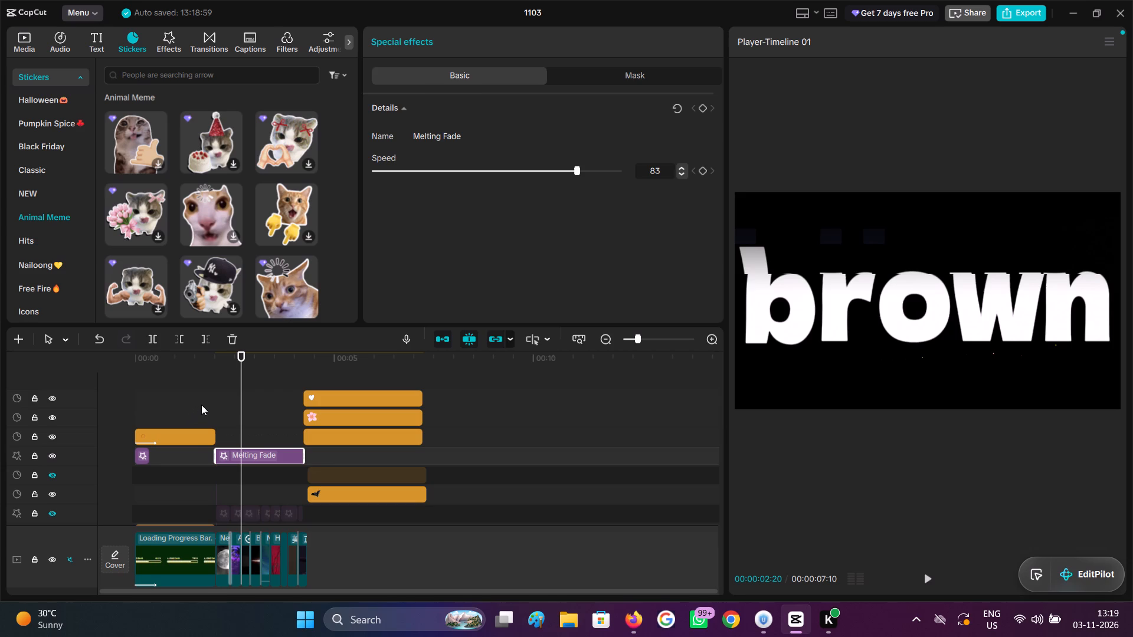
# Examine how the Melting Fade effect alters the word-by-word montage between about 2 and 3.5 seconds.
pyautogui.click(204, 402)
pyautogui.moveTo(204, 402); pyautogui.dragTo(224, 405)
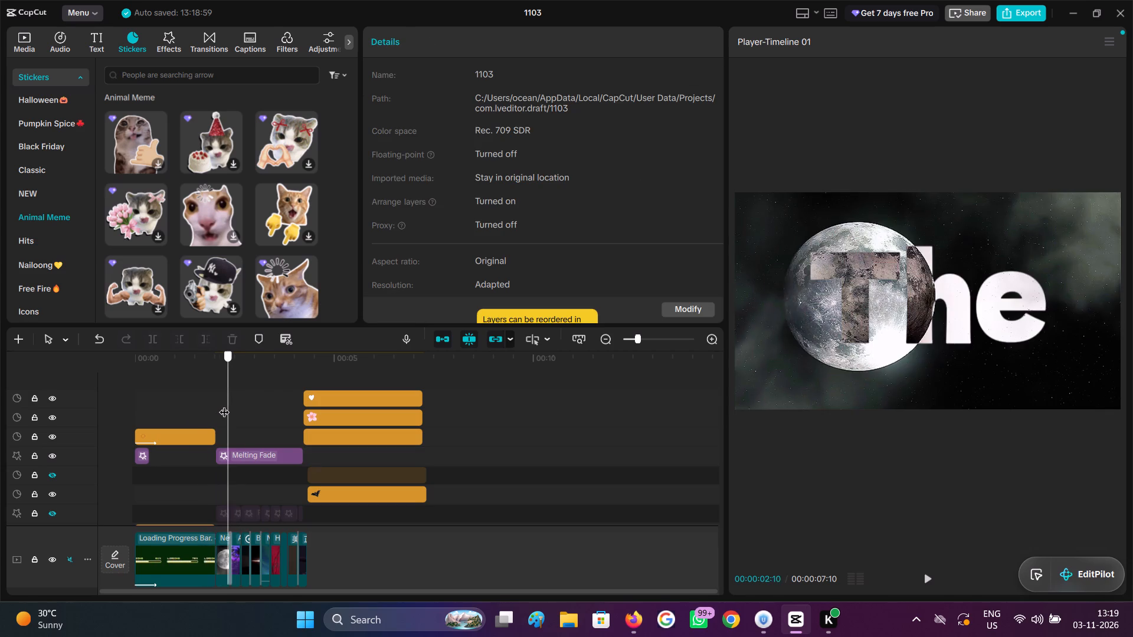
pyautogui.moveTo(224, 405); pyautogui.dragTo(254, 412)
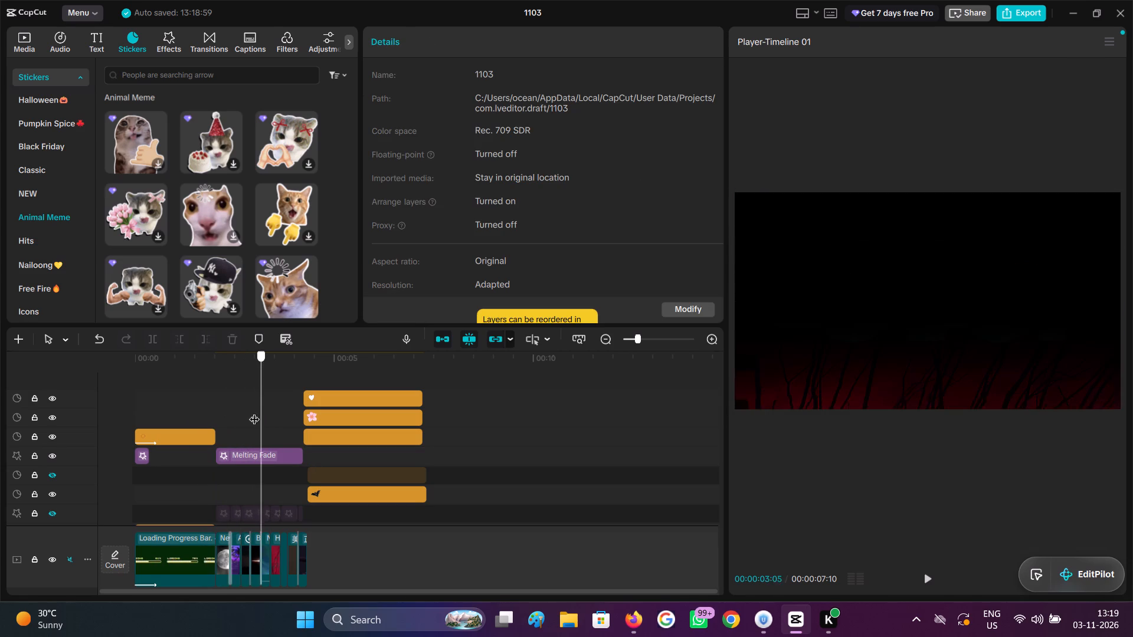
pyautogui.moveTo(254, 412); pyautogui.dragTo(251, 408)
pyautogui.scroll(-1, 251, 407)
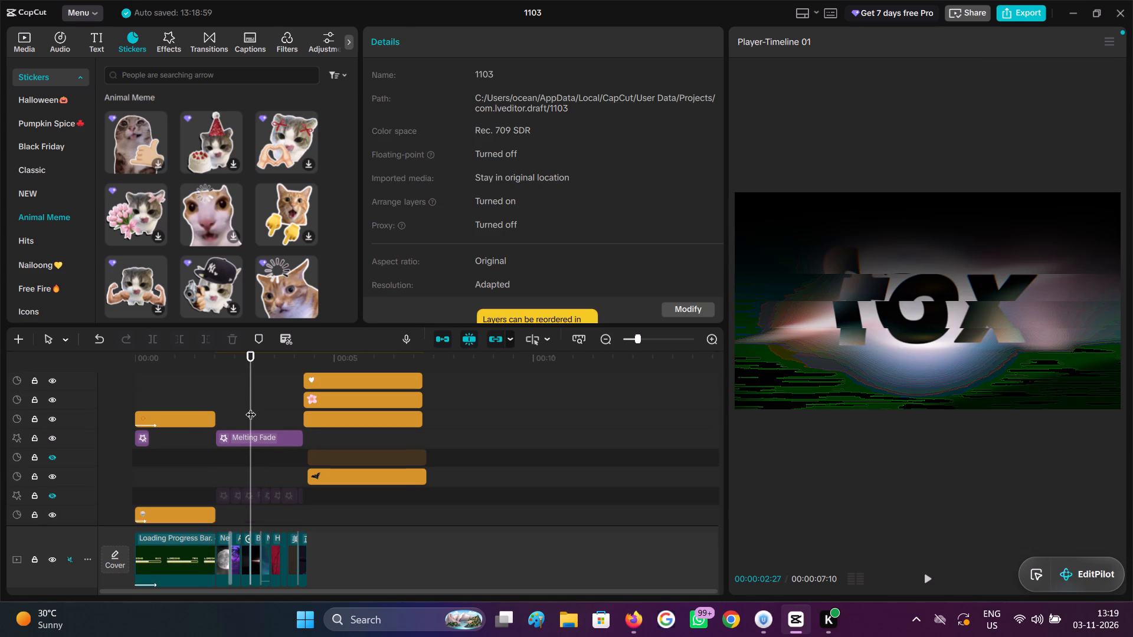
pyautogui.scroll(-1, 251, 407)
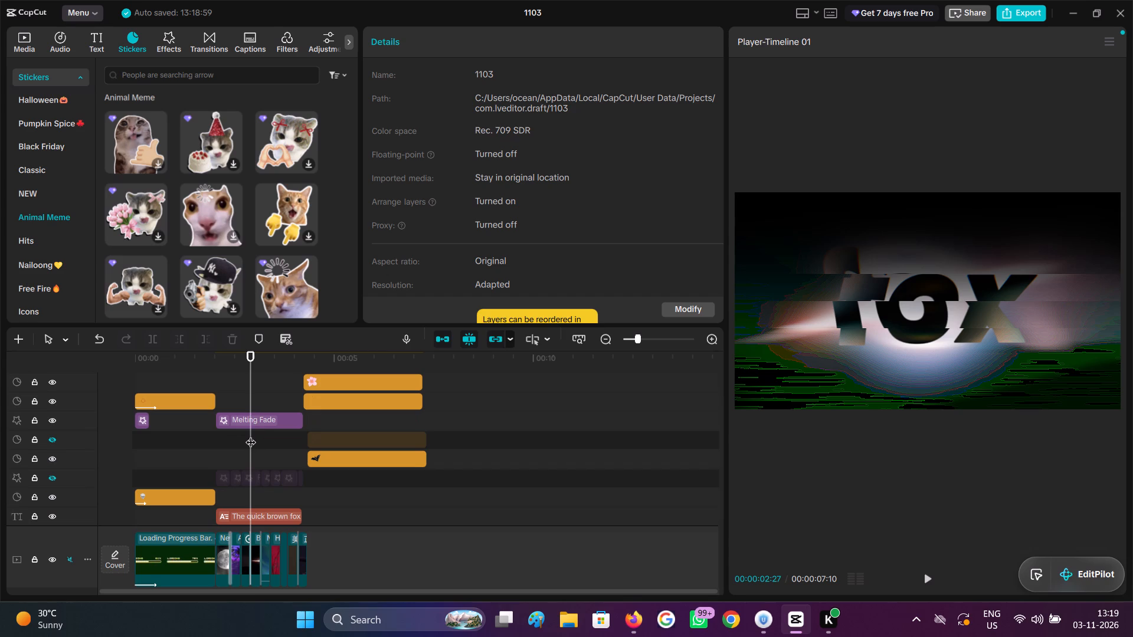
pyautogui.moveTo(251, 435); pyautogui.dragTo(268, 440)
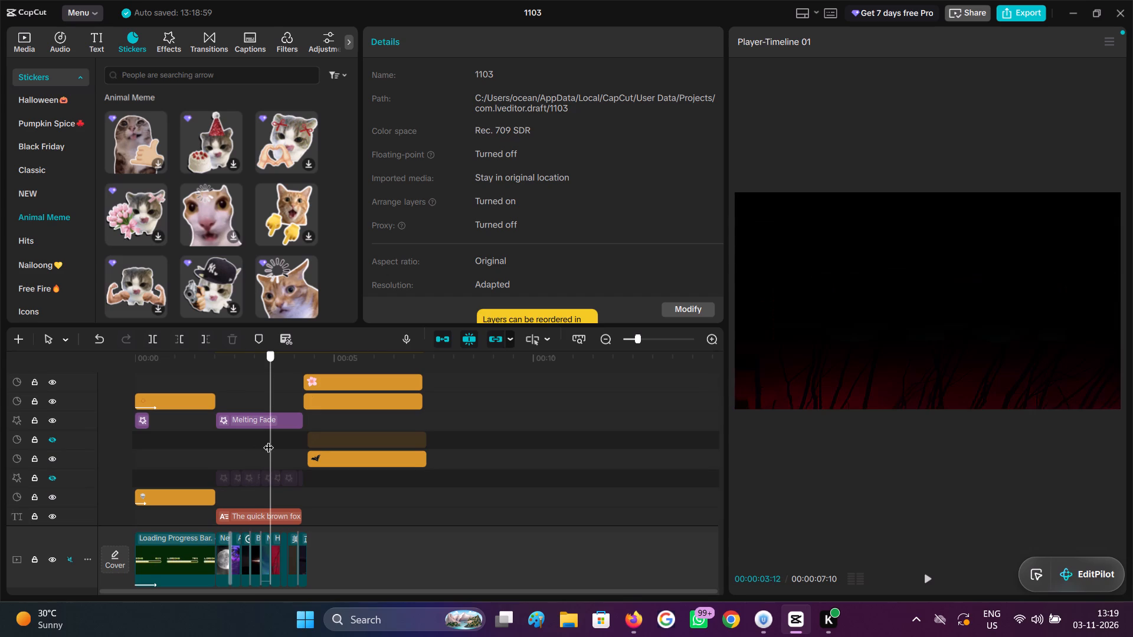
pyautogui.moveTo(268, 440); pyautogui.dragTo(260, 438)
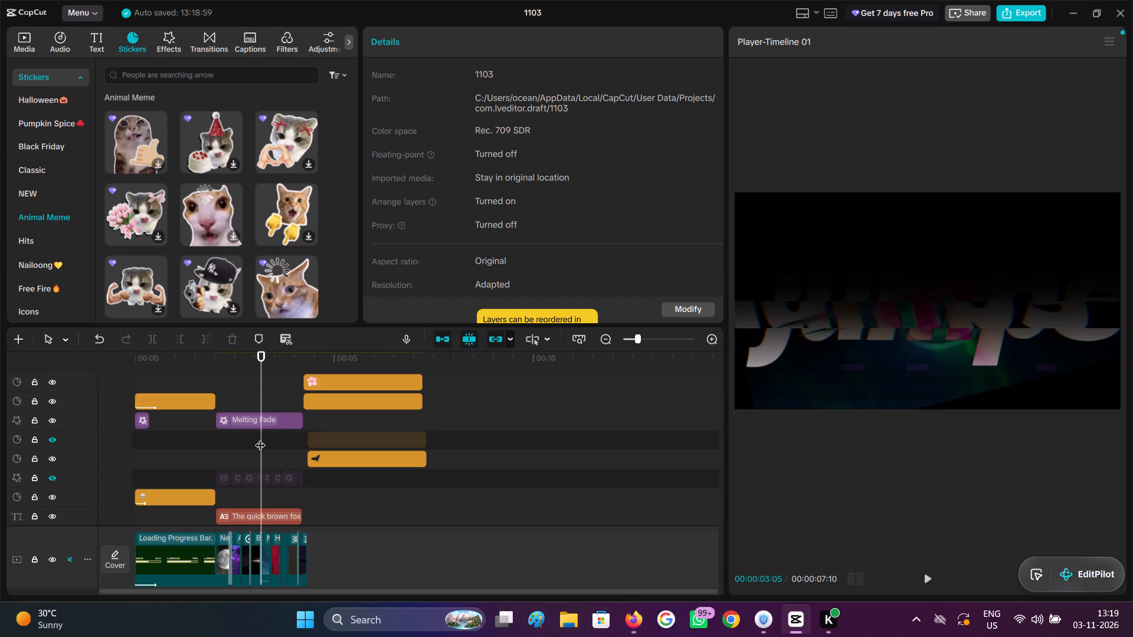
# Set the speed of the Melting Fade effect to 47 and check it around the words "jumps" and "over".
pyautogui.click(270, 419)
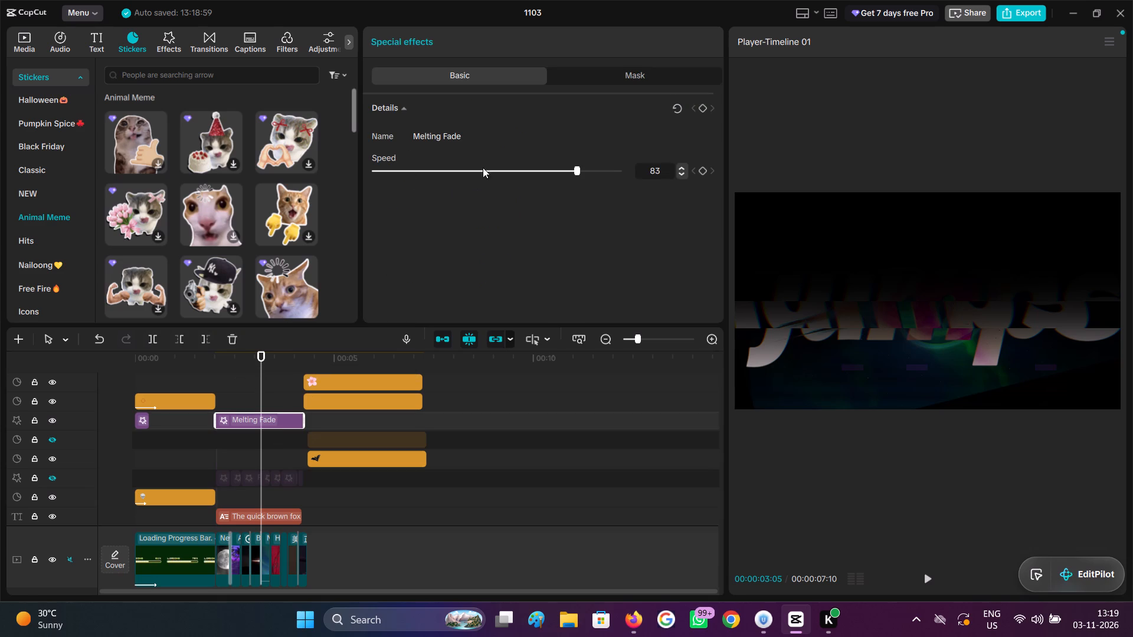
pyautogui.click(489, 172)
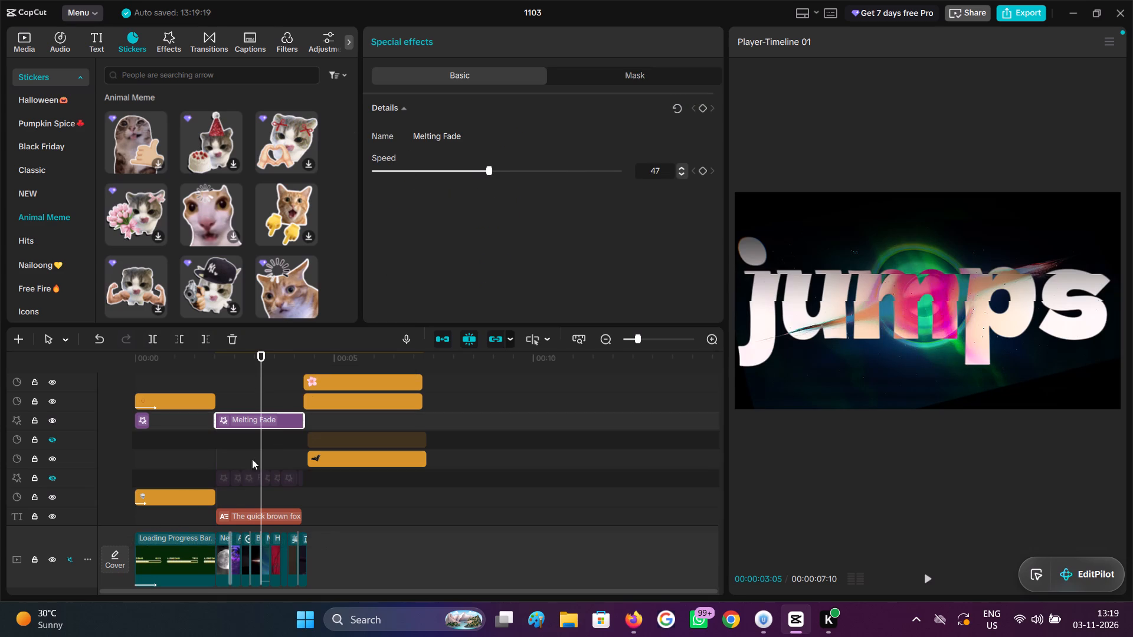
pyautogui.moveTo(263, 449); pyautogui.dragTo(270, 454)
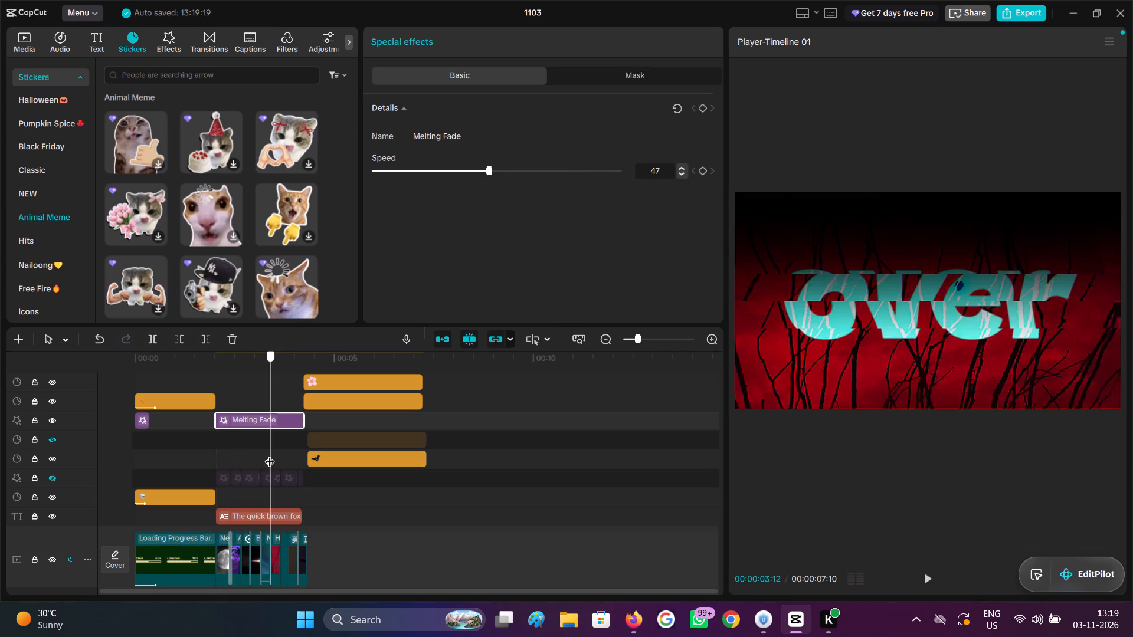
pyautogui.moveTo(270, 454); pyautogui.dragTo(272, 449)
# Set the speed of the Melting Fade effect to 21 and check it around the words "lazy" and "dog".
pyautogui.click(427, 174)
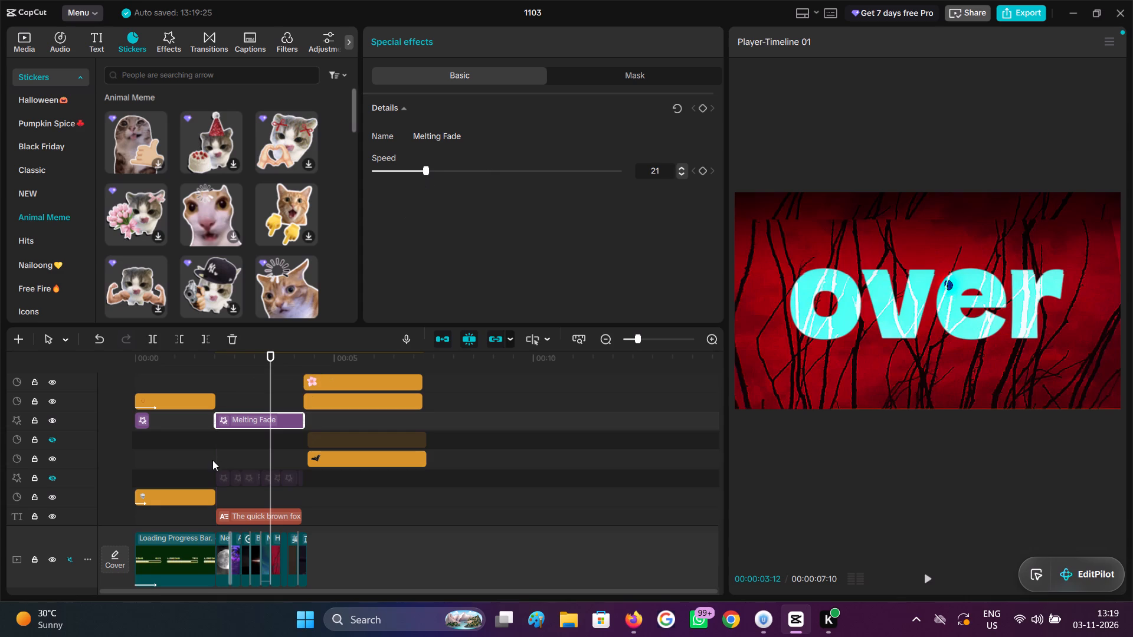
pyautogui.moveTo(272, 450); pyautogui.dragTo(288, 452)
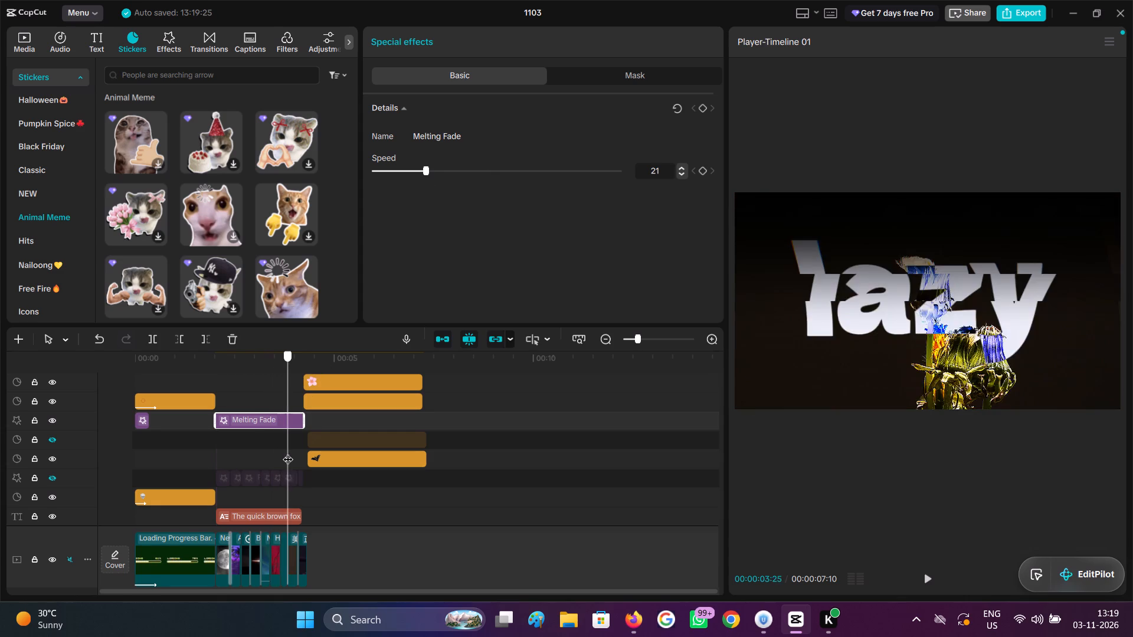
pyautogui.moveTo(288, 452); pyautogui.dragTo(289, 456)
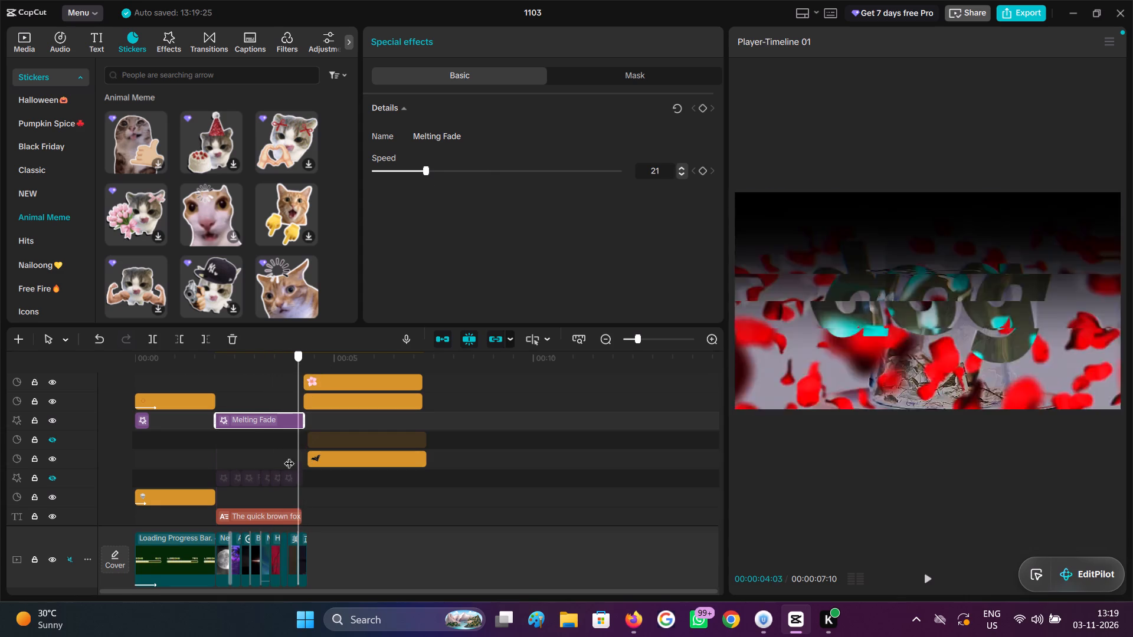
# Nudge the skull sticker so it sits centred inside the red circle over the loading progress bar.
pyautogui.moveTo(289, 456); pyautogui.dragTo(123, 442)
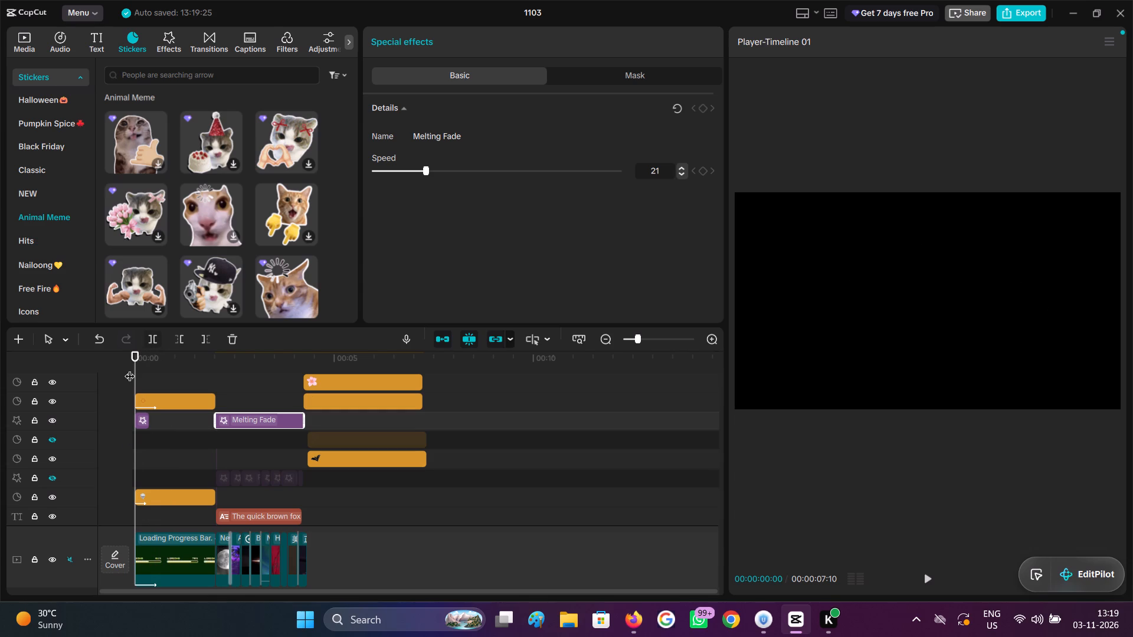
pyautogui.moveTo(132, 369); pyautogui.dragTo(198, 406)
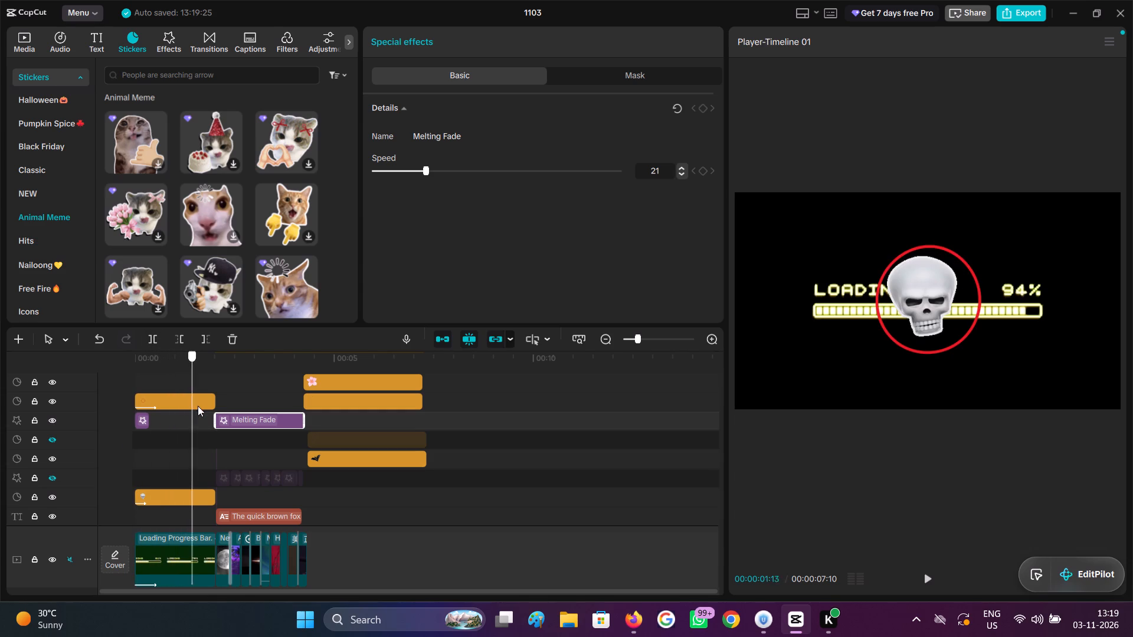
pyautogui.moveTo(198, 406); pyautogui.dragTo(146, 420)
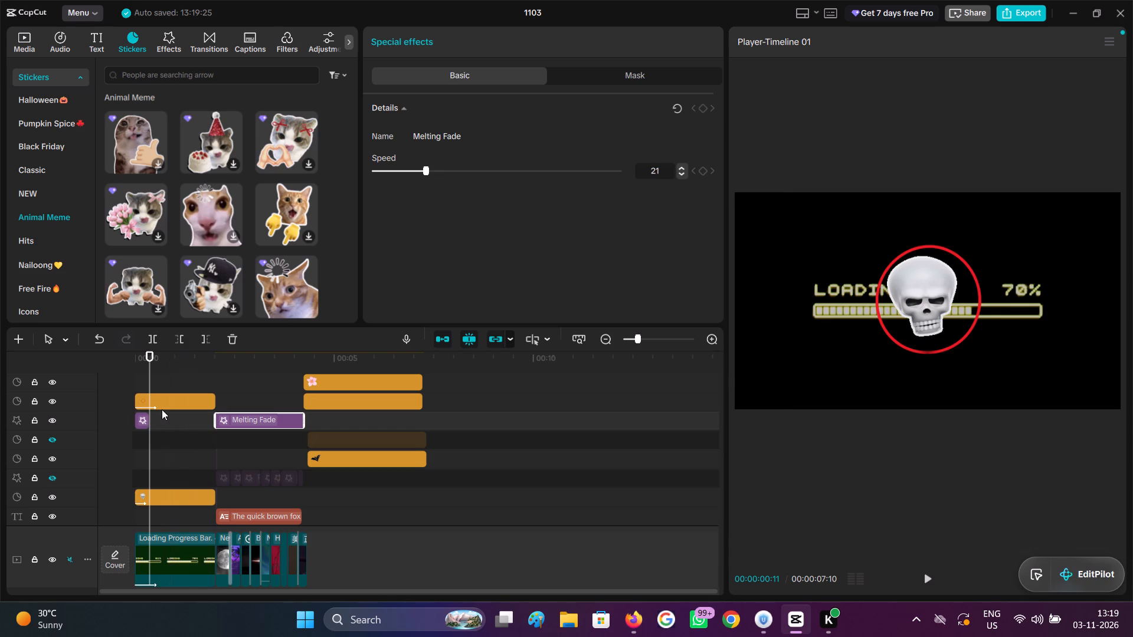
pyautogui.click(162, 409)
pyautogui.click(990, 349)
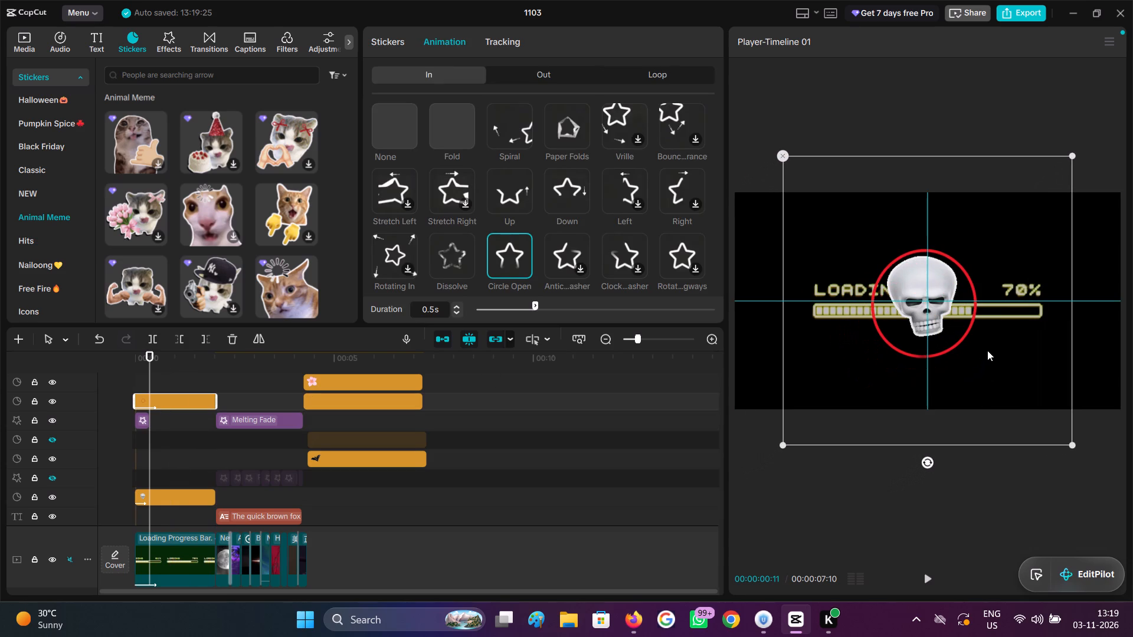
pyautogui.click(910, 303)
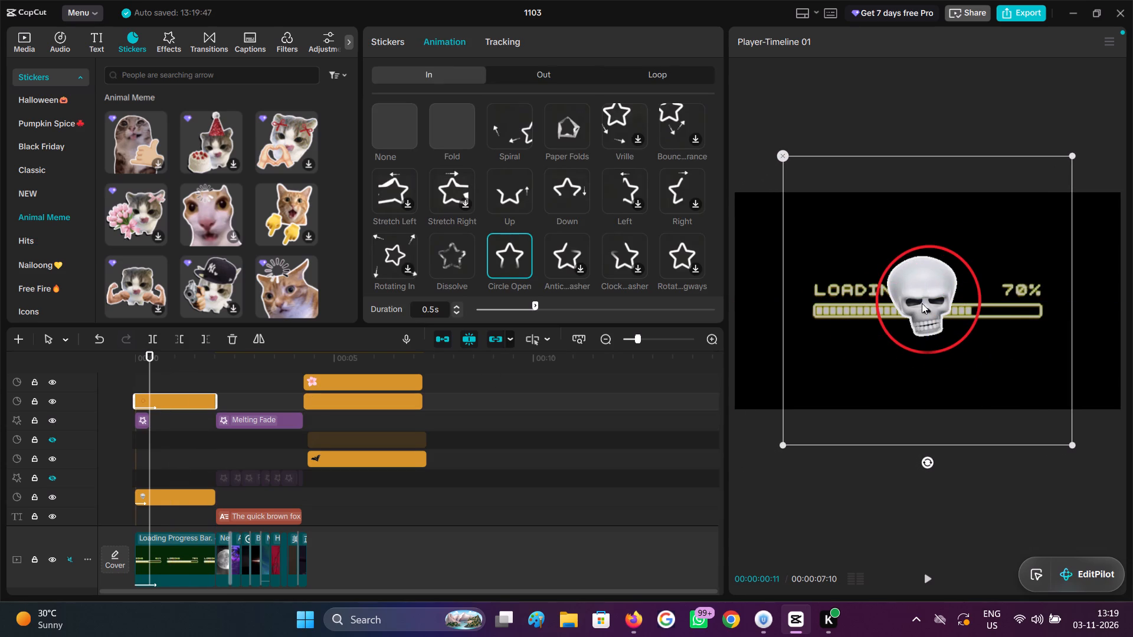
pyautogui.click(194, 503)
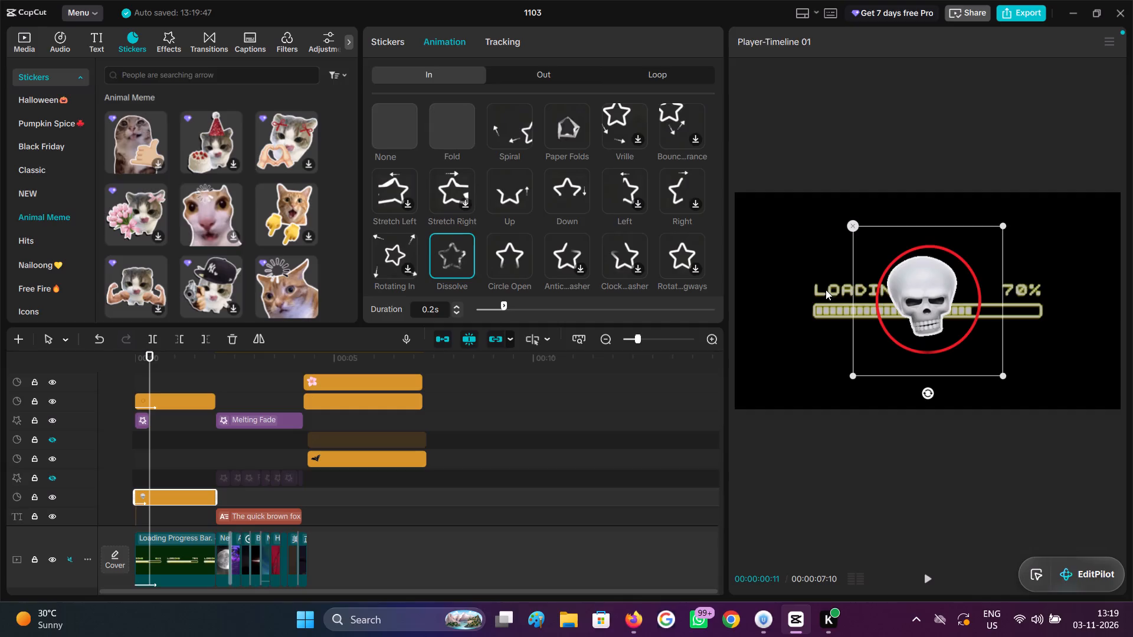
pyautogui.moveTo(951, 307); pyautogui.dragTo(956, 310)
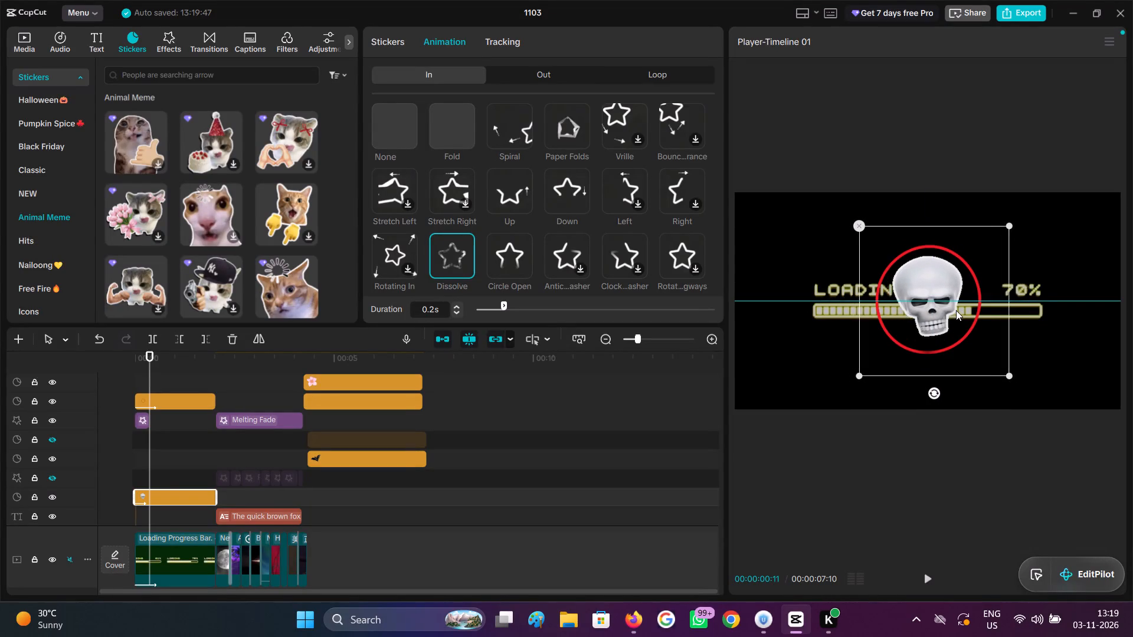
pyautogui.moveTo(956, 310); pyautogui.dragTo(955, 311)
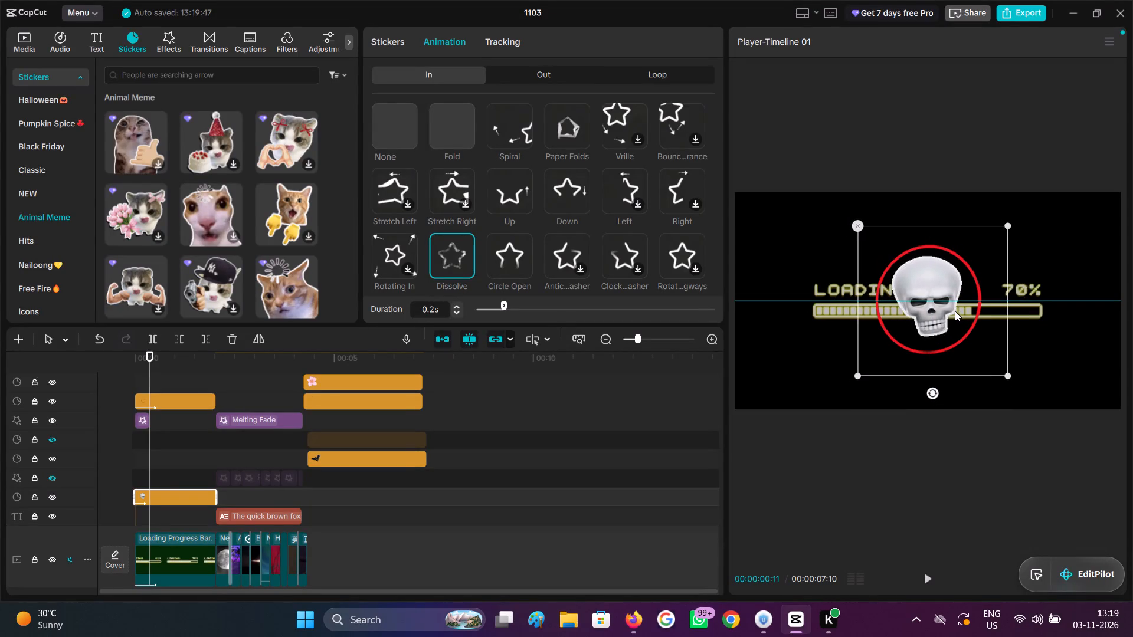
pyautogui.moveTo(955, 311); pyautogui.dragTo(955, 314)
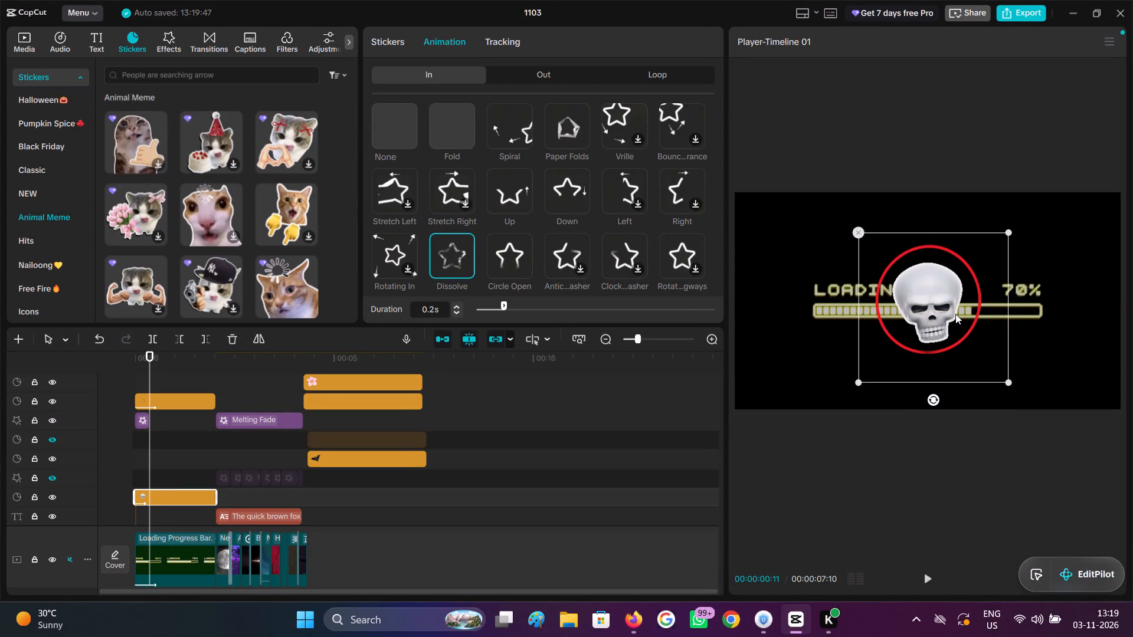
pyautogui.moveTo(955, 314); pyautogui.dragTo(955, 314)
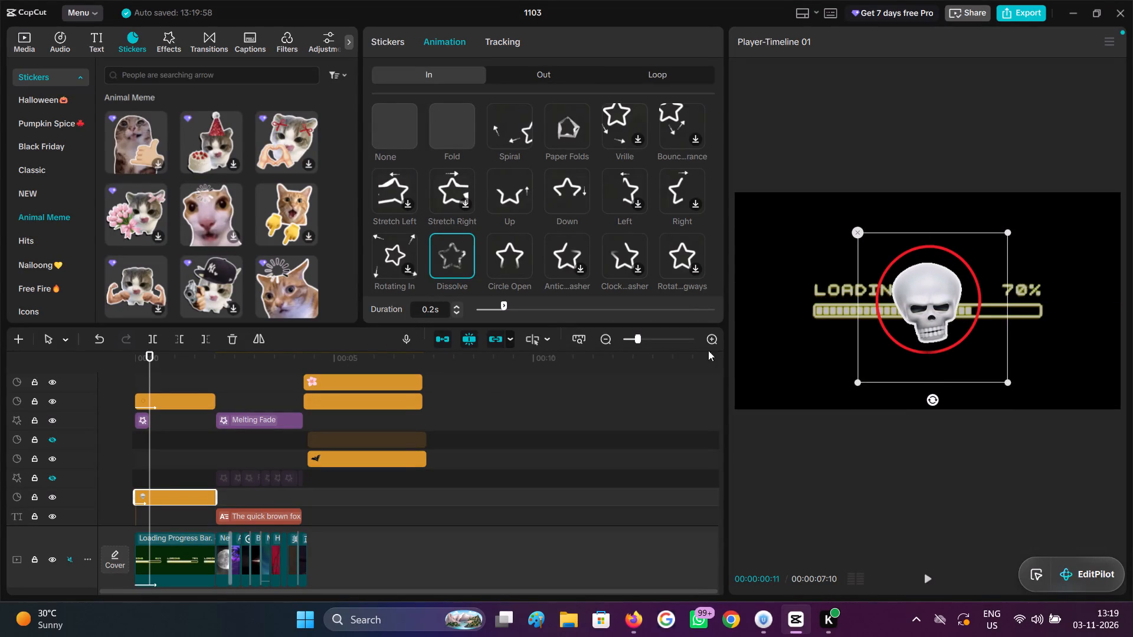
pyautogui.click(143, 377)
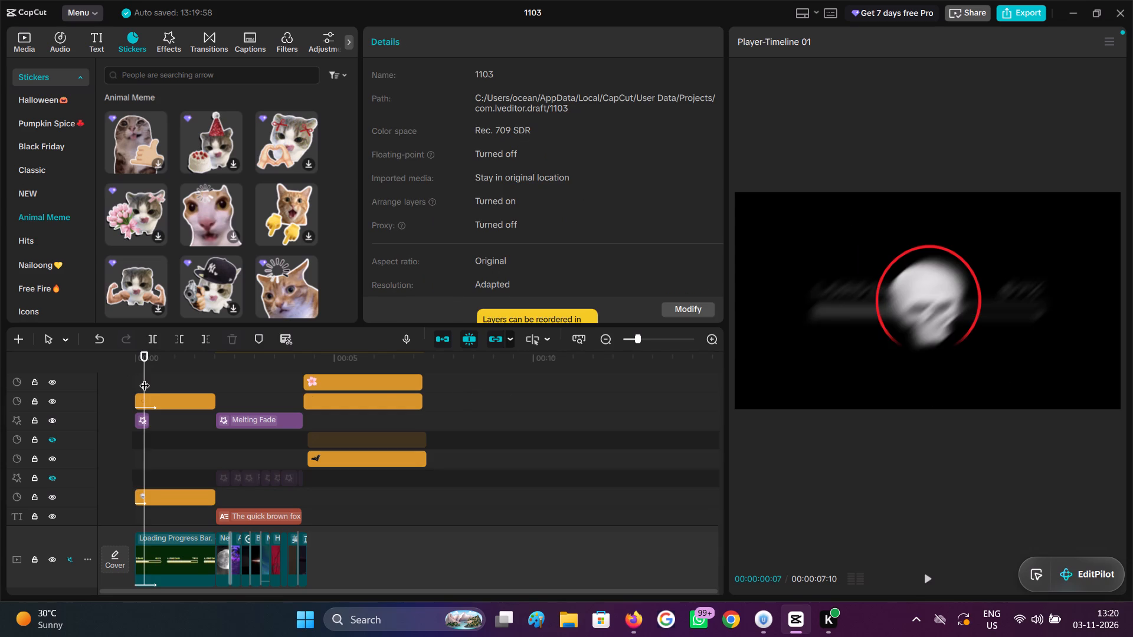
pyautogui.moveTo(145, 378); pyautogui.dragTo(161, 380)
pyautogui.click(168, 403)
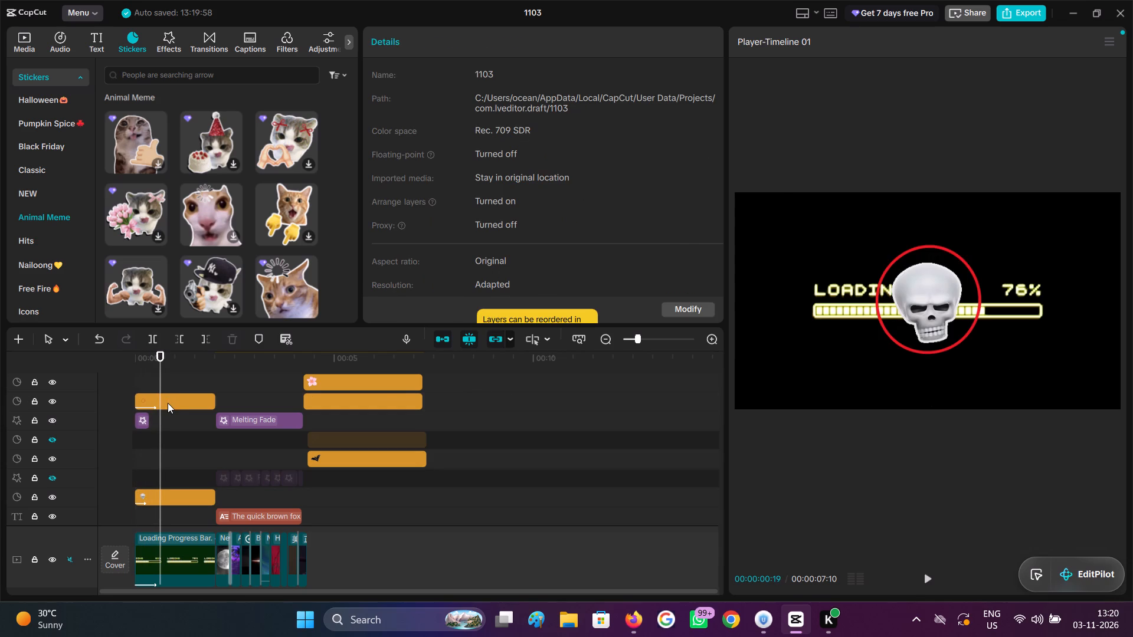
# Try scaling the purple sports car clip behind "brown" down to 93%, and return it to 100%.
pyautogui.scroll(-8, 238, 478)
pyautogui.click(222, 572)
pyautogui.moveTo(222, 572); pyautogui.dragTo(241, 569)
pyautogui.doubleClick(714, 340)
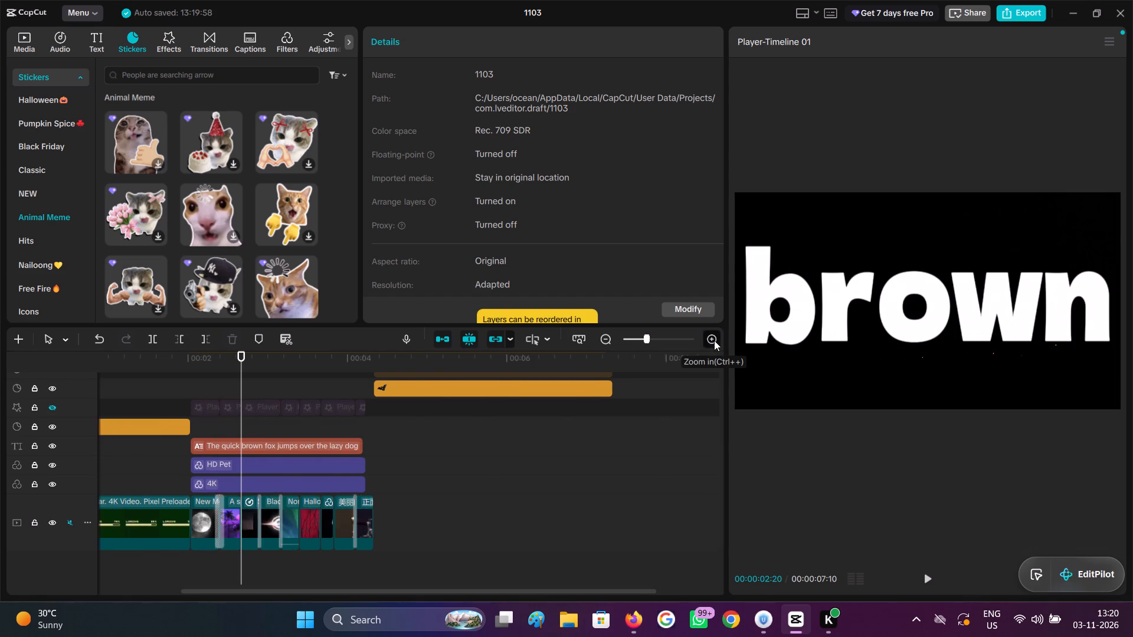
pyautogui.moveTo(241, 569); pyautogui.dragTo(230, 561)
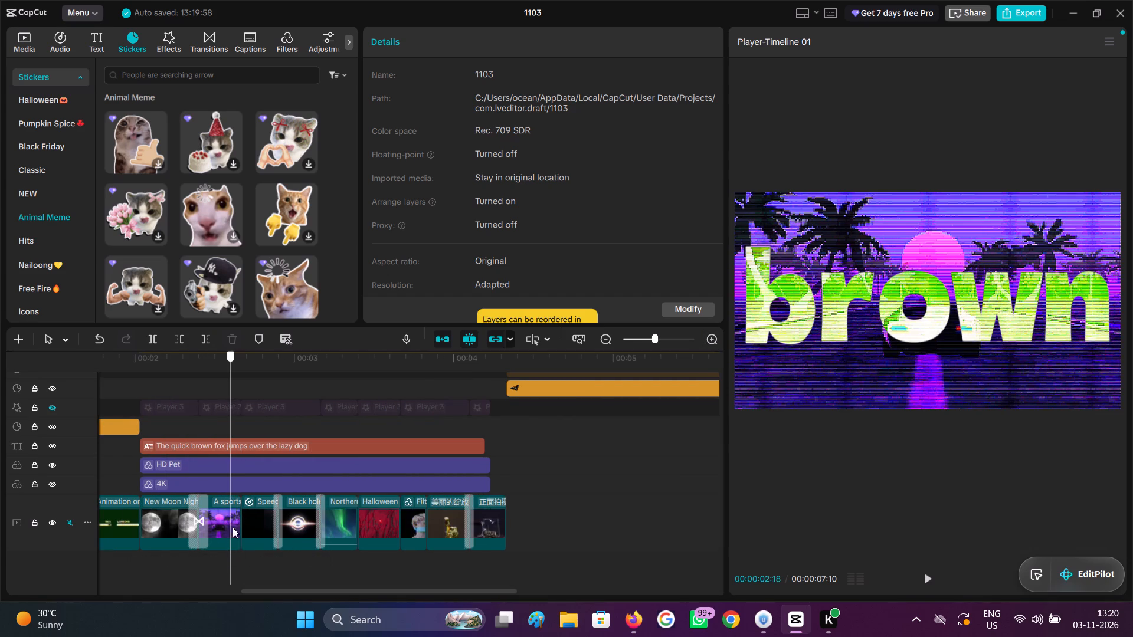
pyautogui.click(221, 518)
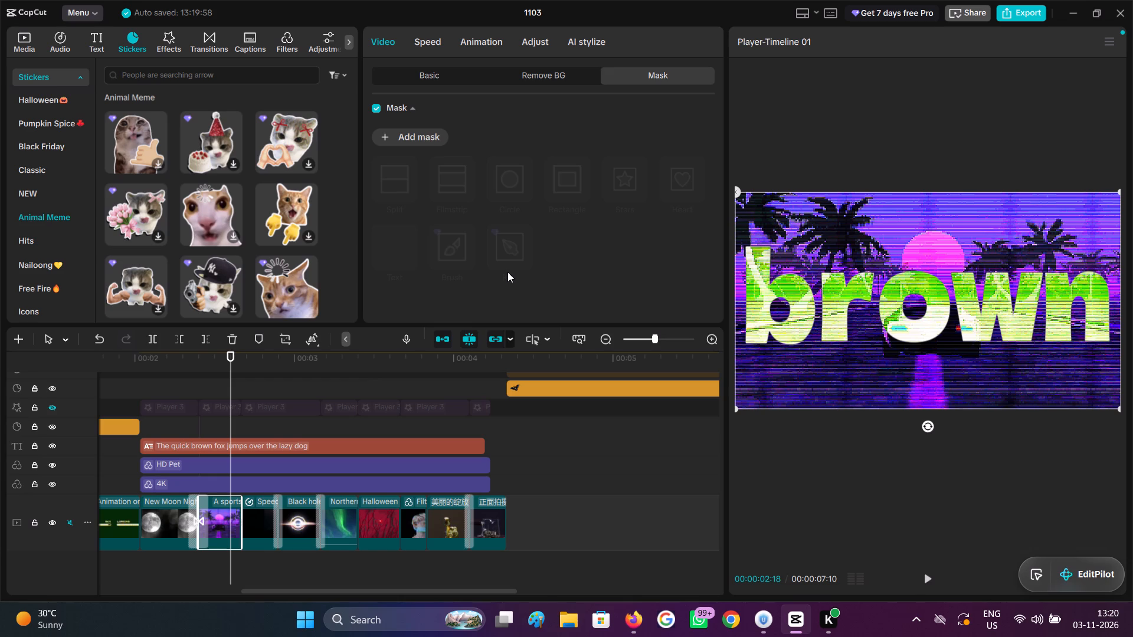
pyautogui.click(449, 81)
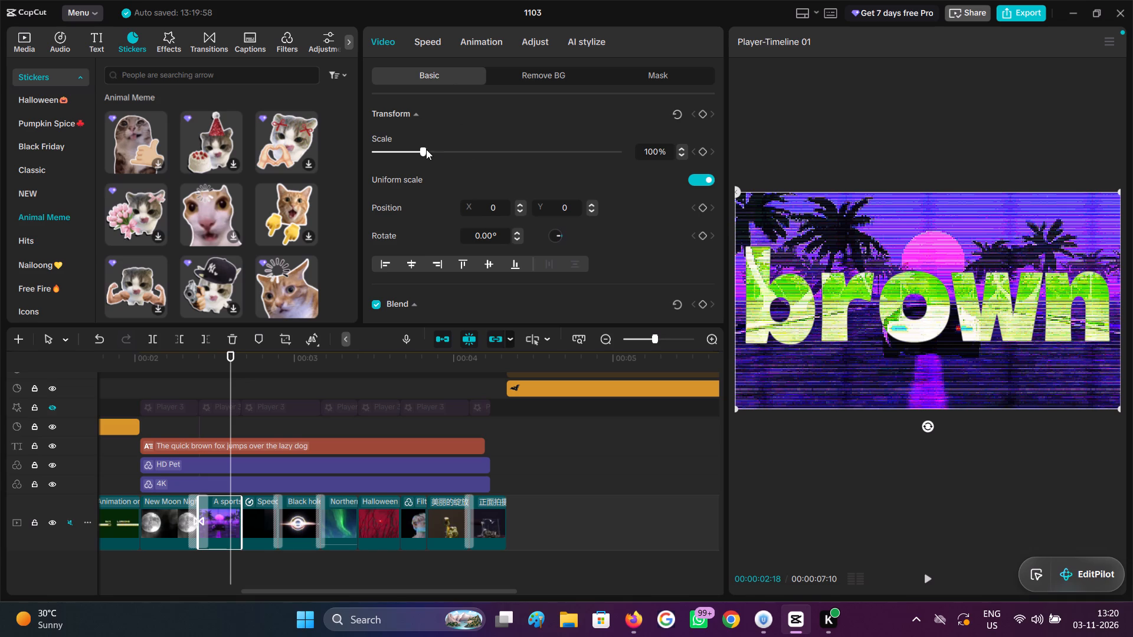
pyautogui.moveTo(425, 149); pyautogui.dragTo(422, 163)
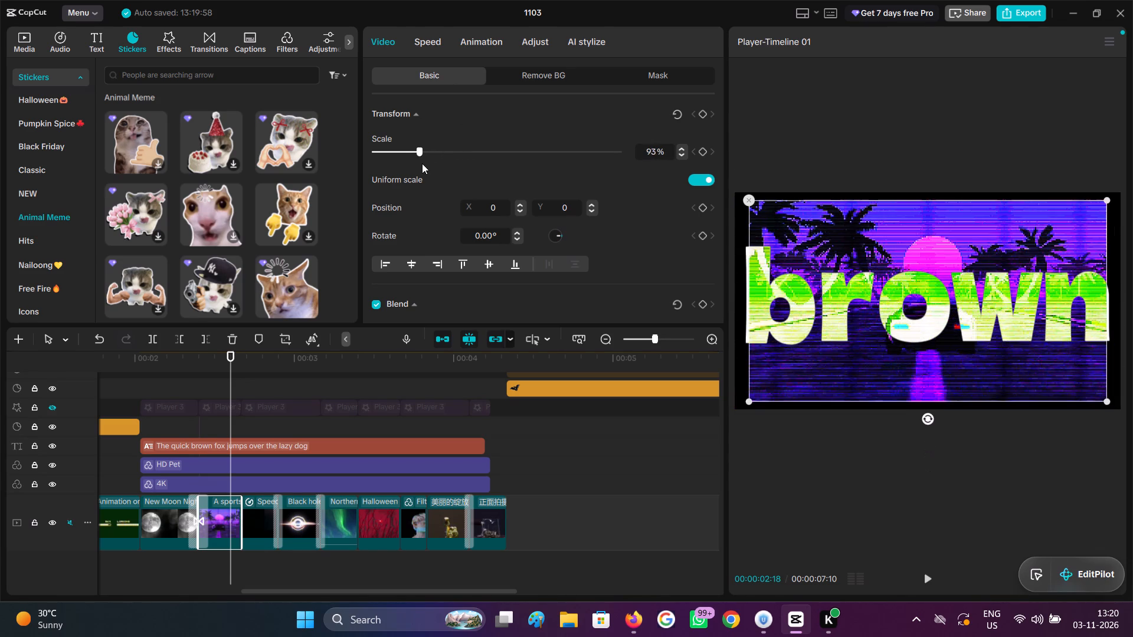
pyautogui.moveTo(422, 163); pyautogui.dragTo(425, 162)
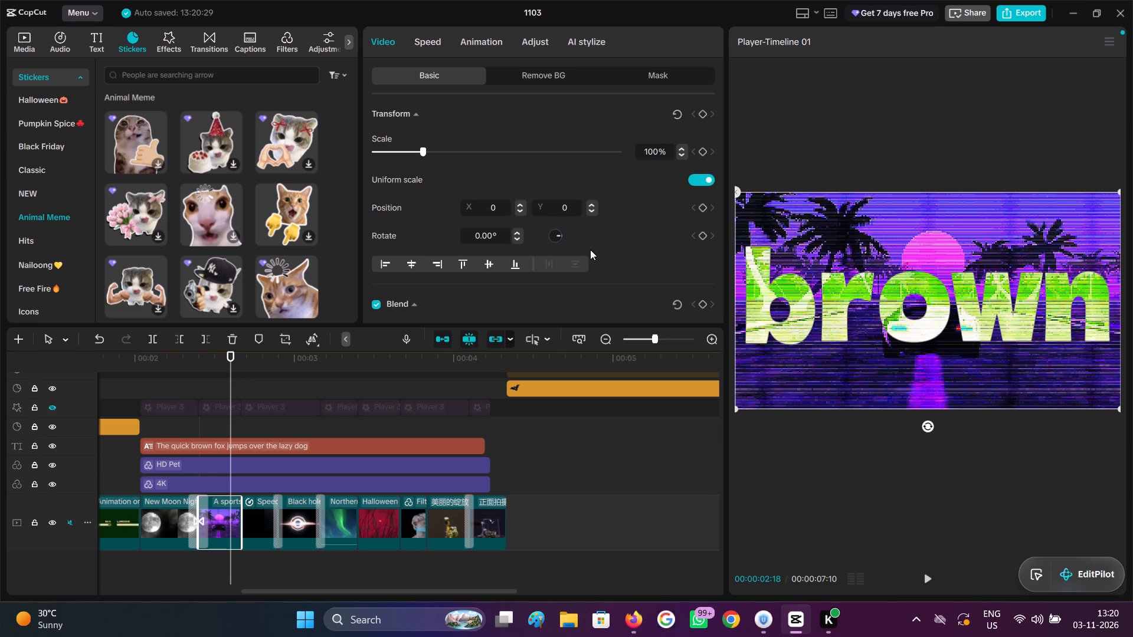
# Check the text settings of the "The quick brown fox jumps over the lazy dog" caption and preview the teal "the" favorite caption template.
pyautogui.click(263, 445)
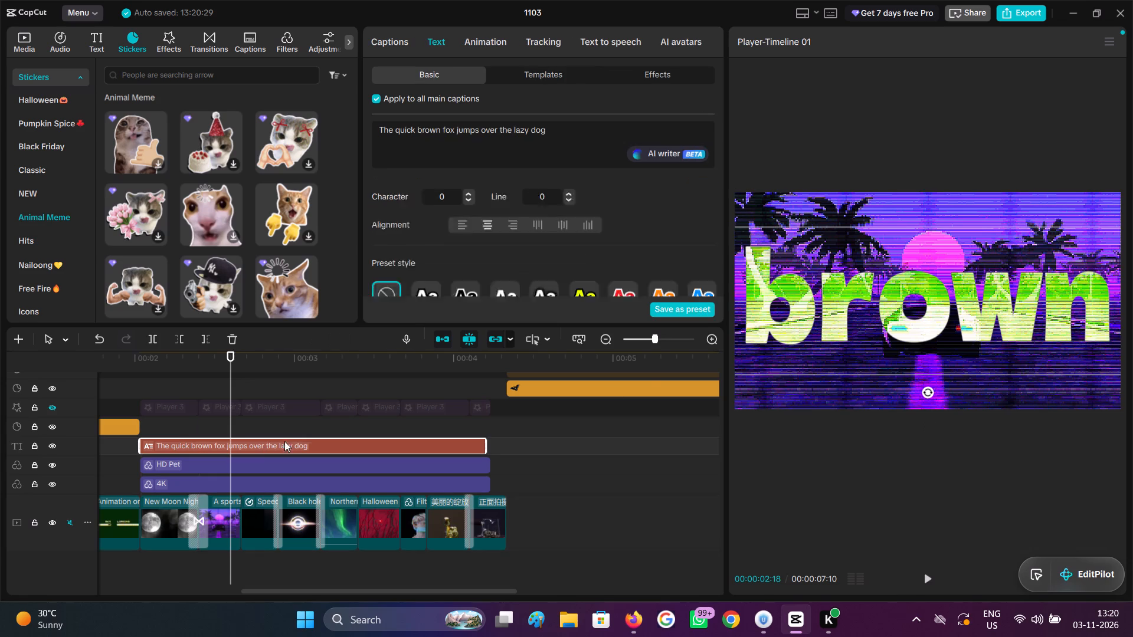
pyautogui.scroll(-2, 471, 230)
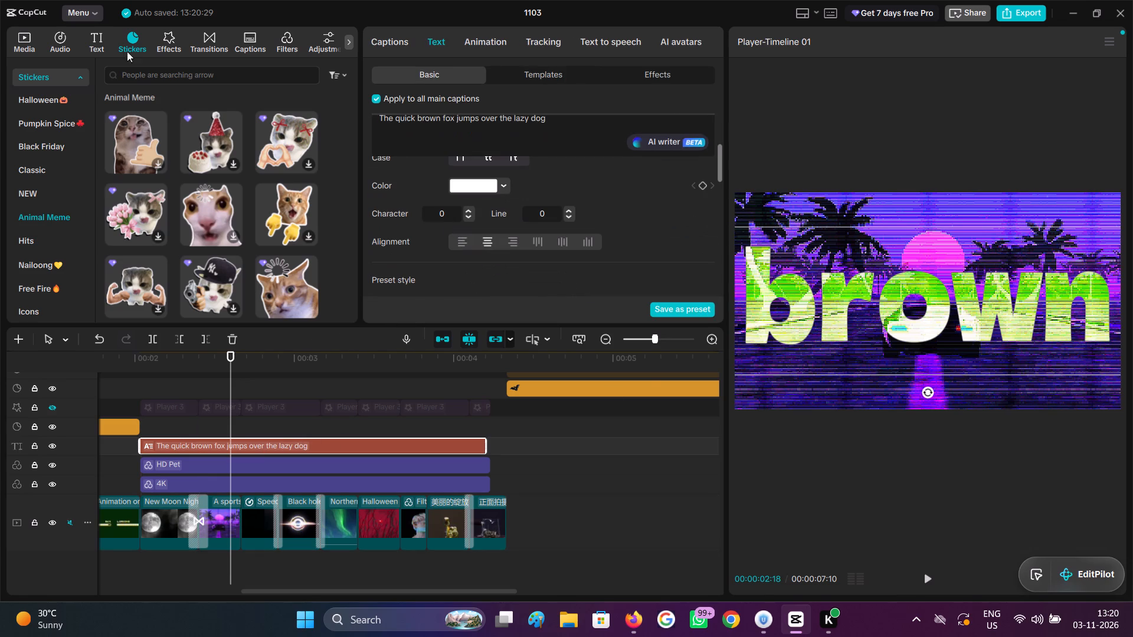
pyautogui.click(261, 48)
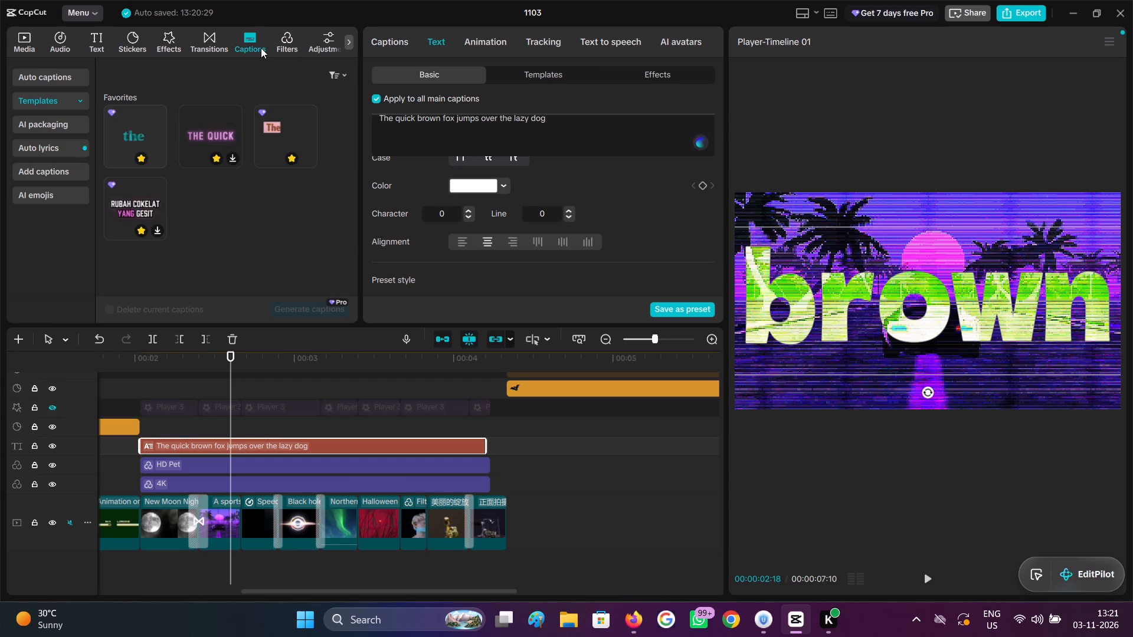
pyautogui.click(149, 117)
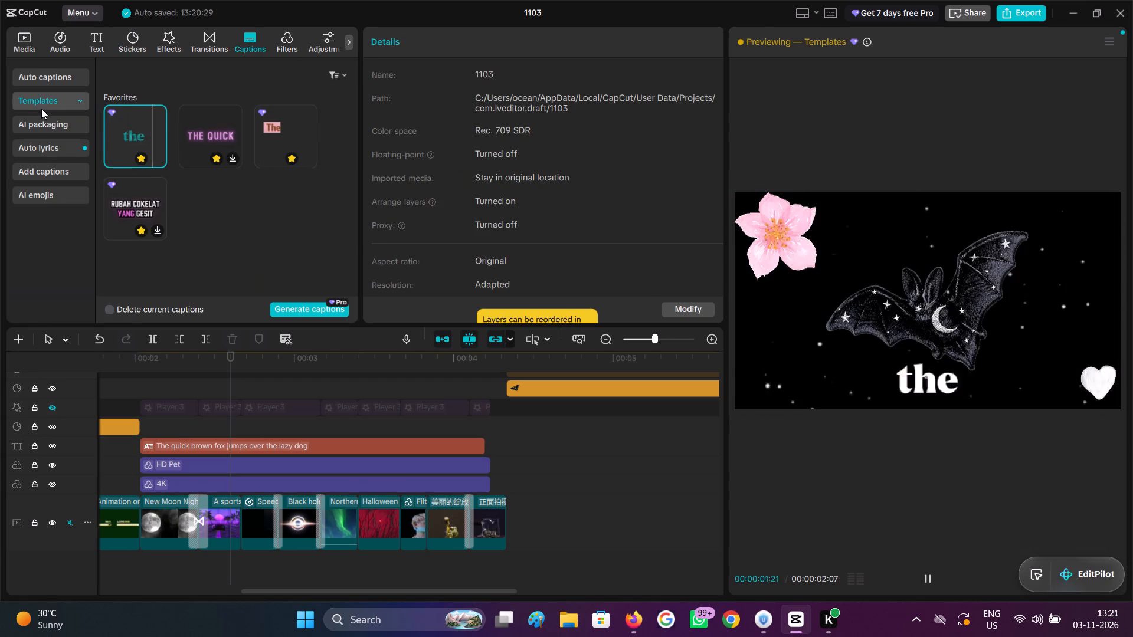
# Preview the Vinyl Player lyrics template among the auto lyrics styles.
pyautogui.click(52, 147)
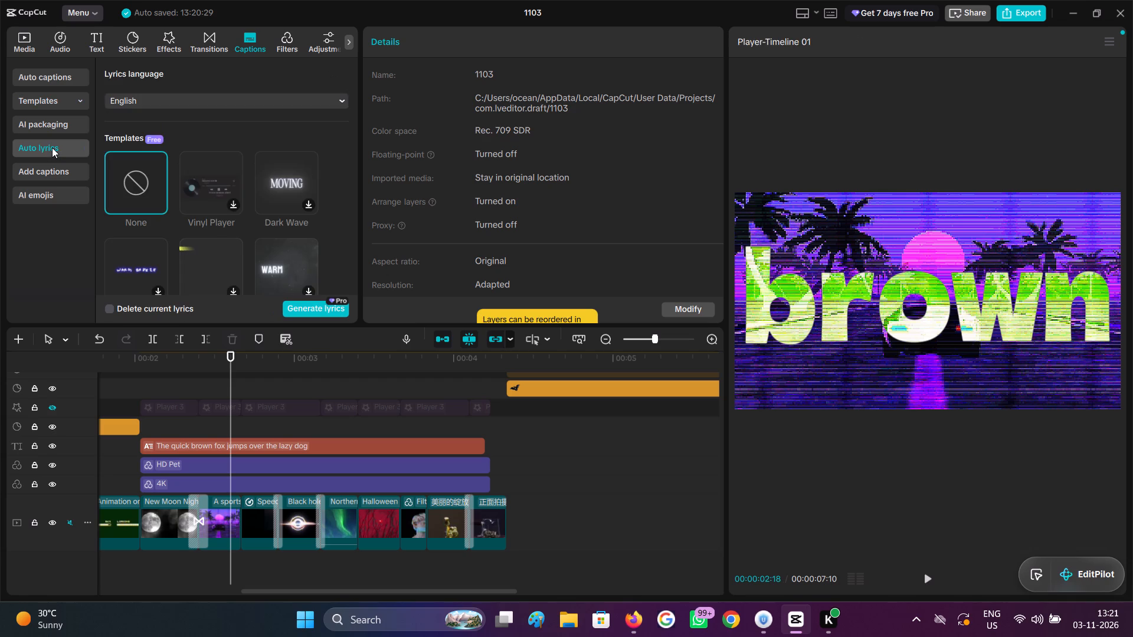
pyautogui.click(197, 176)
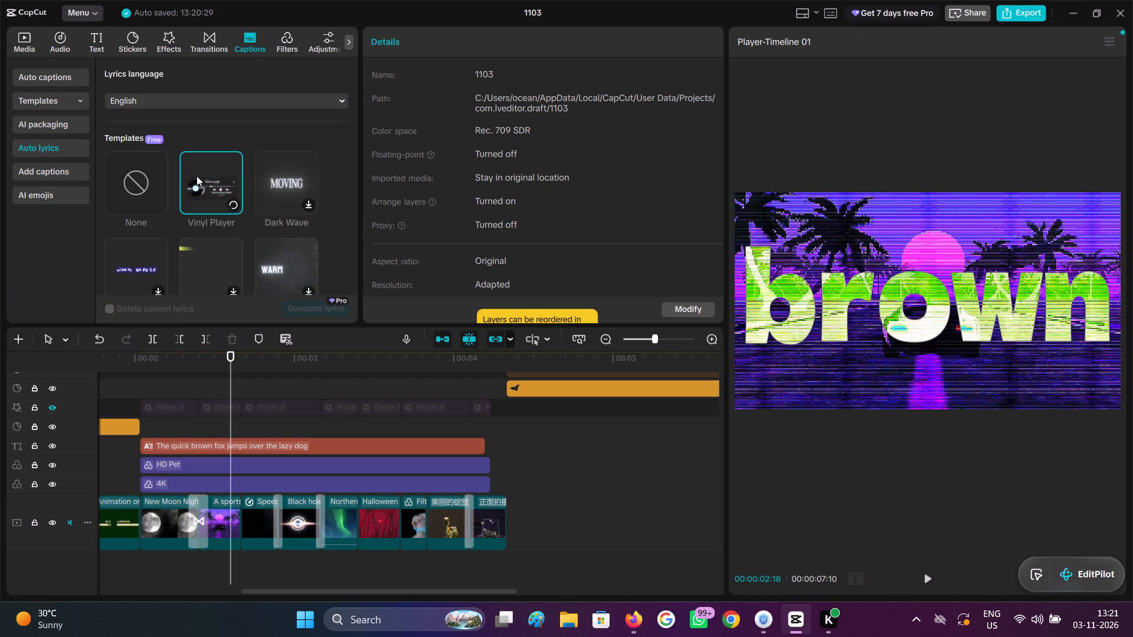
pyautogui.moveTo(197, 176); pyautogui.dragTo(283, 291)
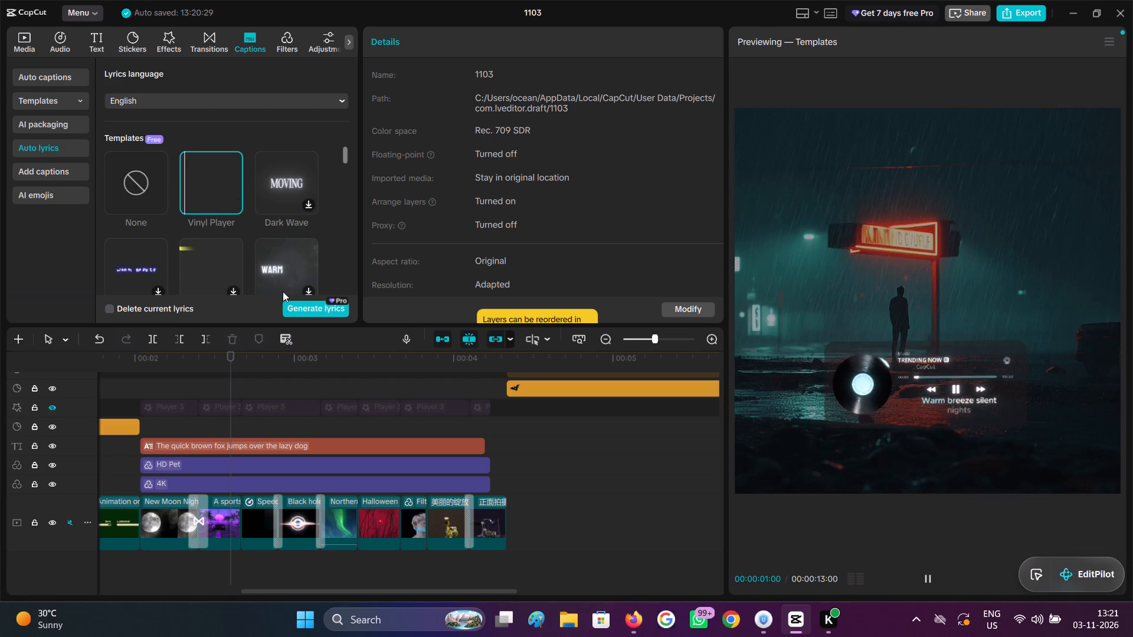
pyautogui.moveTo(283, 291); pyautogui.dragTo(284, 366)
pyautogui.doubleClick(231, 205)
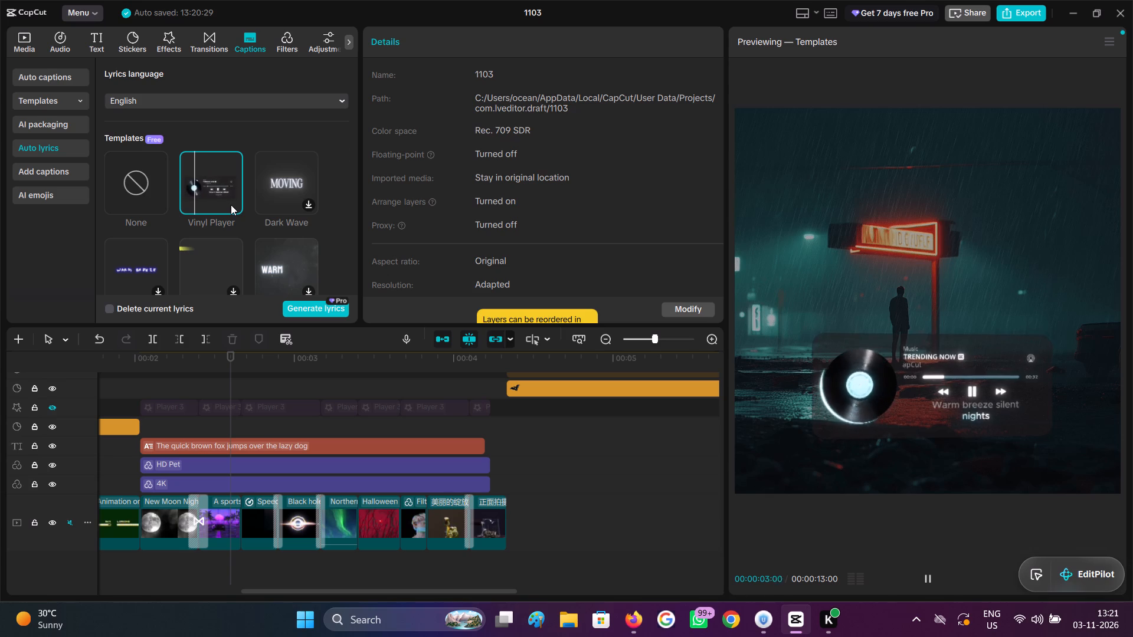
pyautogui.scroll(-2, 479, 242)
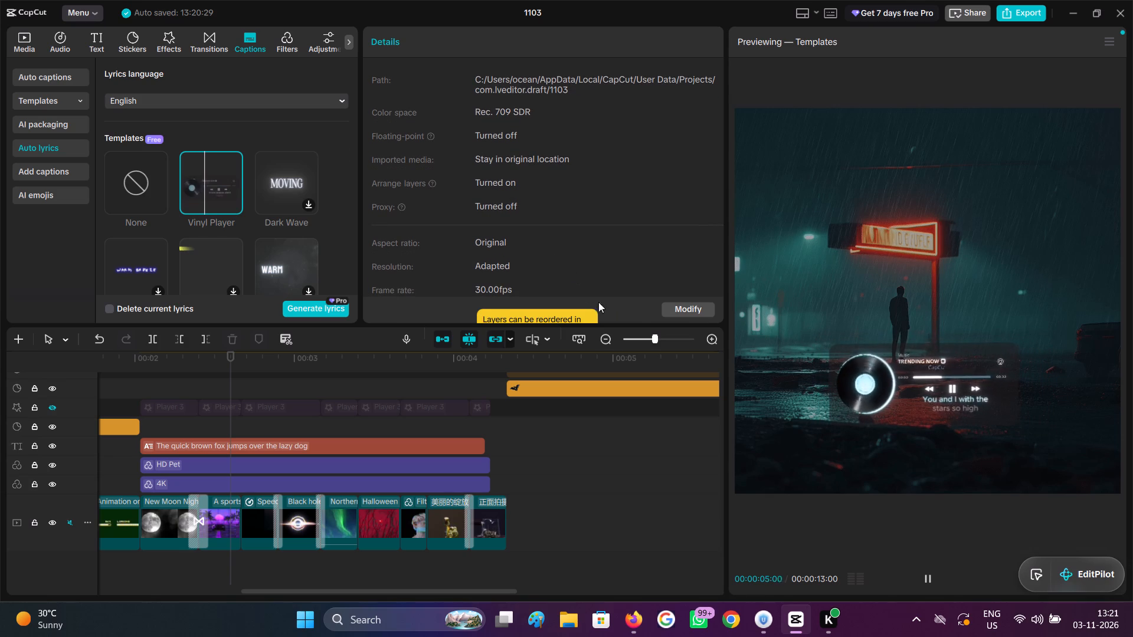
# Review the project and timeline settings of 1103 and close them without saving.
pyautogui.click(696, 312)
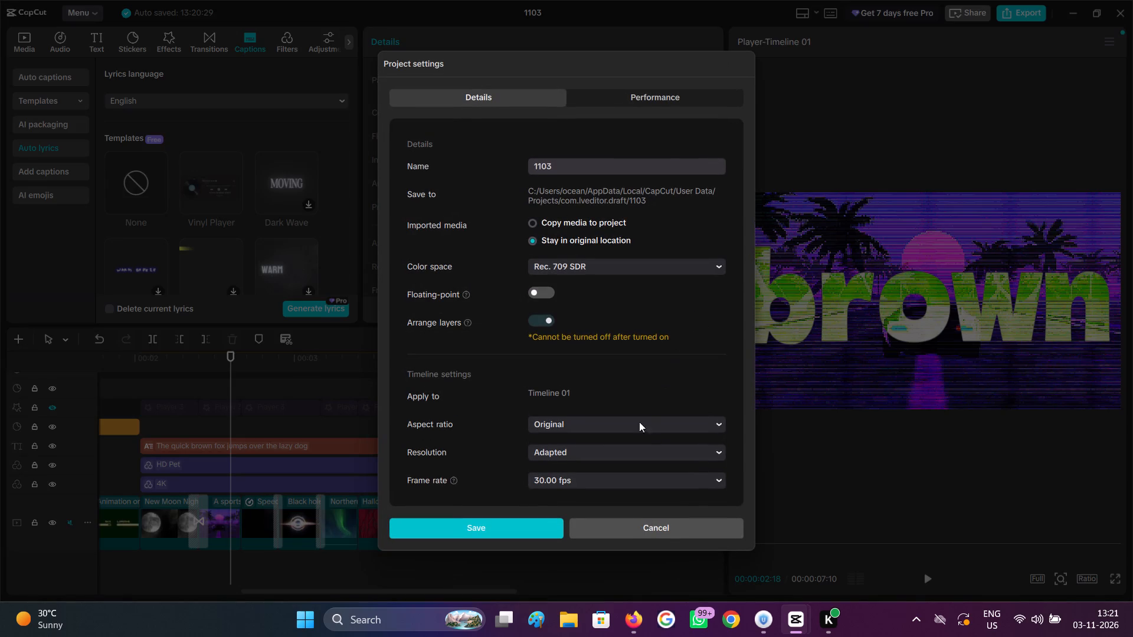
pyautogui.scroll(-3, 613, 403)
pyautogui.click(293, 389)
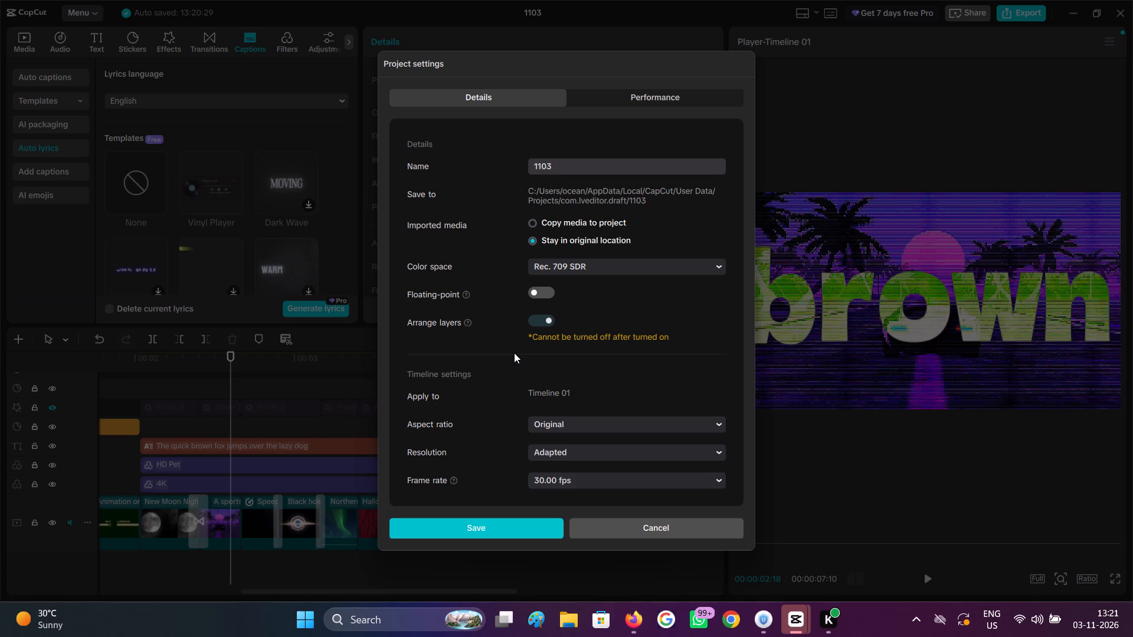
pyautogui.click(638, 521)
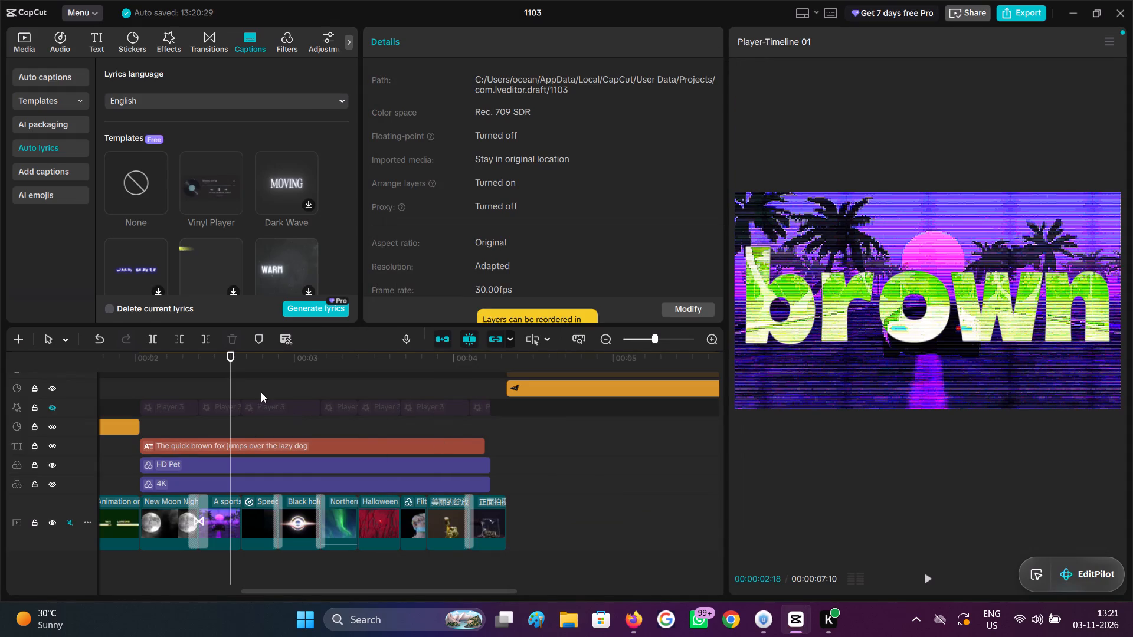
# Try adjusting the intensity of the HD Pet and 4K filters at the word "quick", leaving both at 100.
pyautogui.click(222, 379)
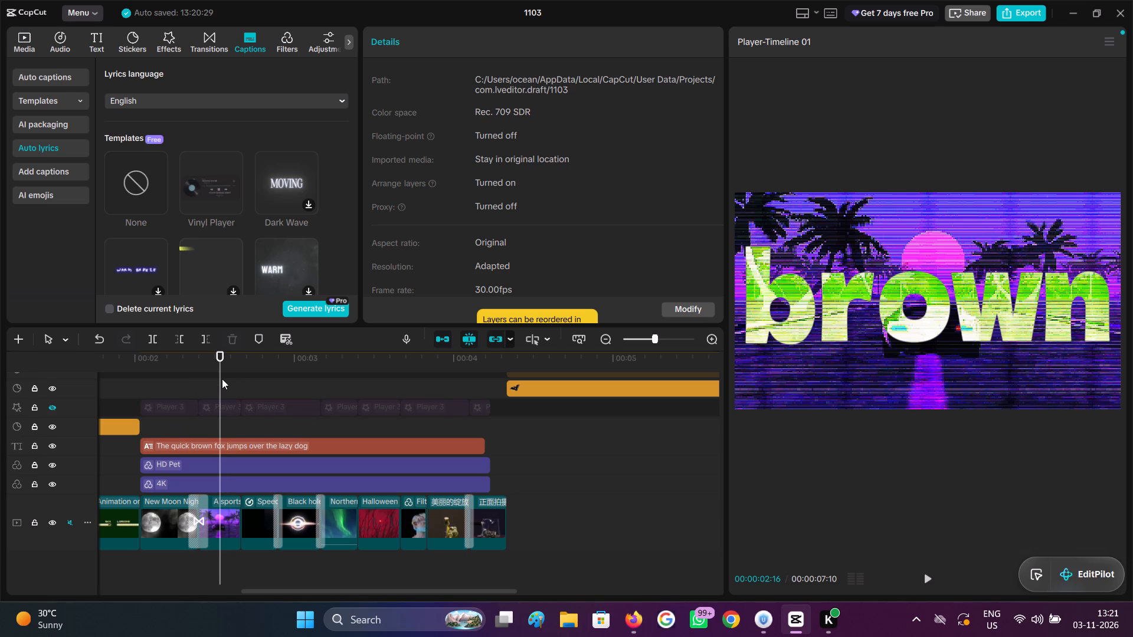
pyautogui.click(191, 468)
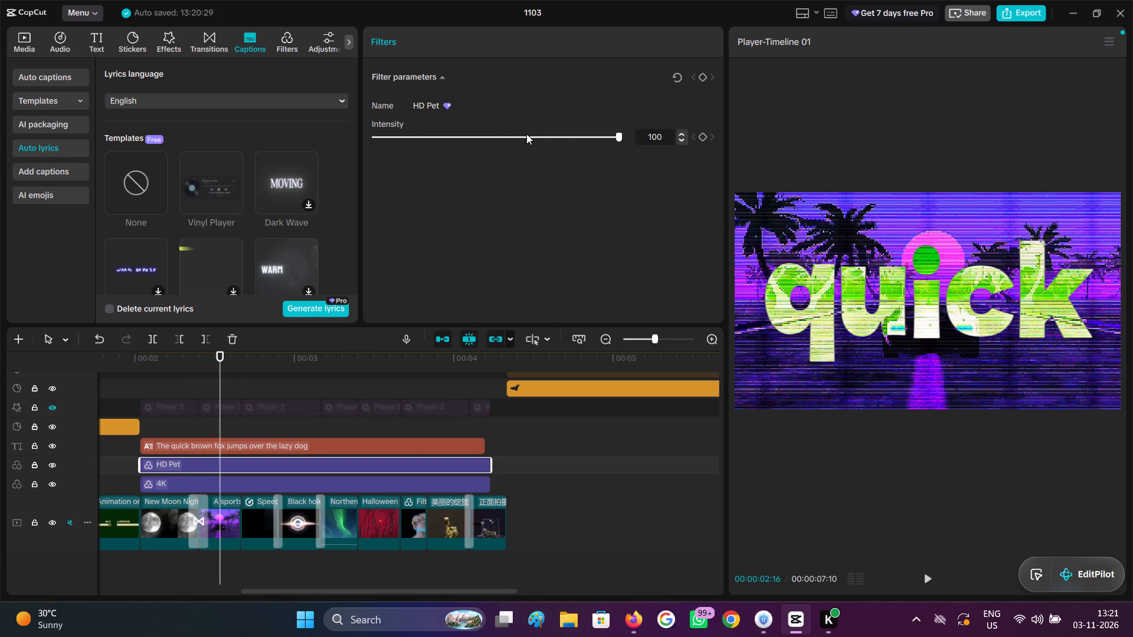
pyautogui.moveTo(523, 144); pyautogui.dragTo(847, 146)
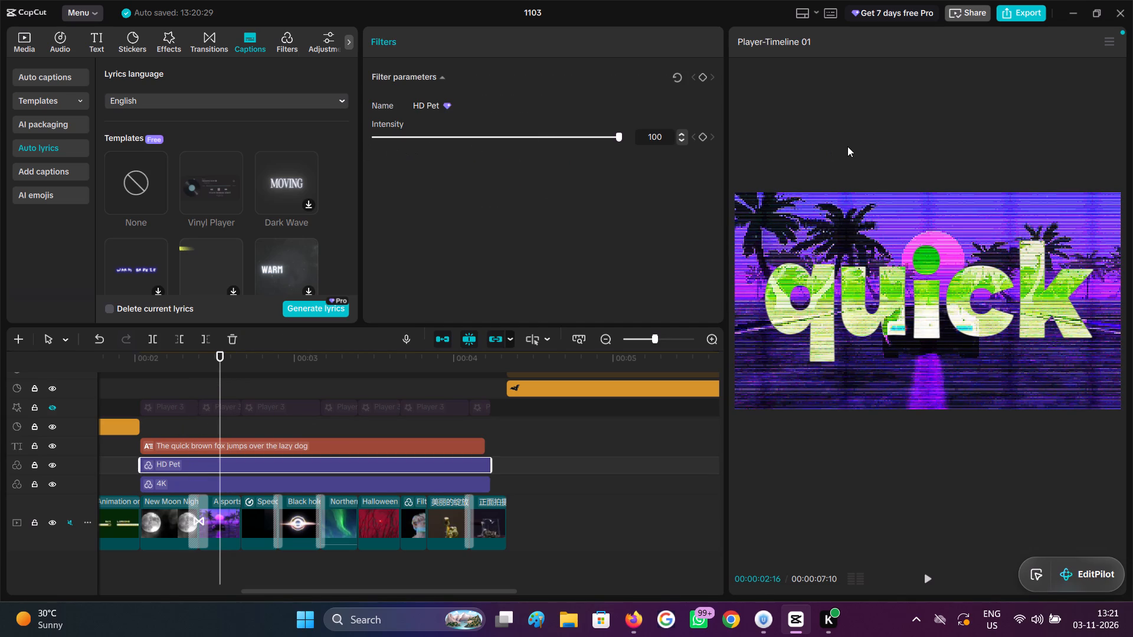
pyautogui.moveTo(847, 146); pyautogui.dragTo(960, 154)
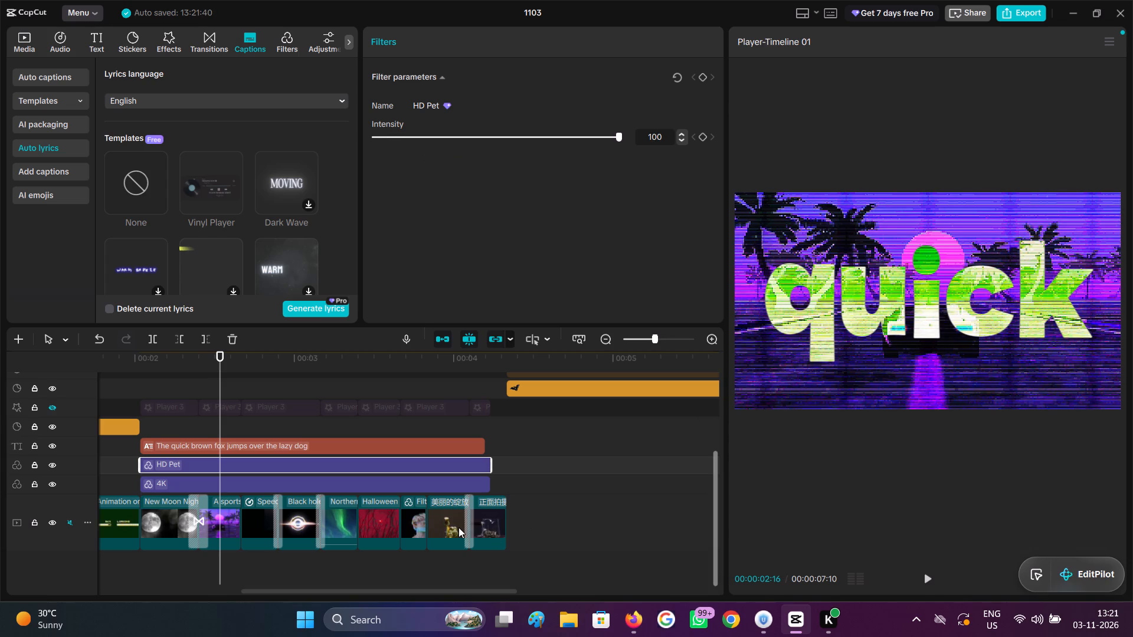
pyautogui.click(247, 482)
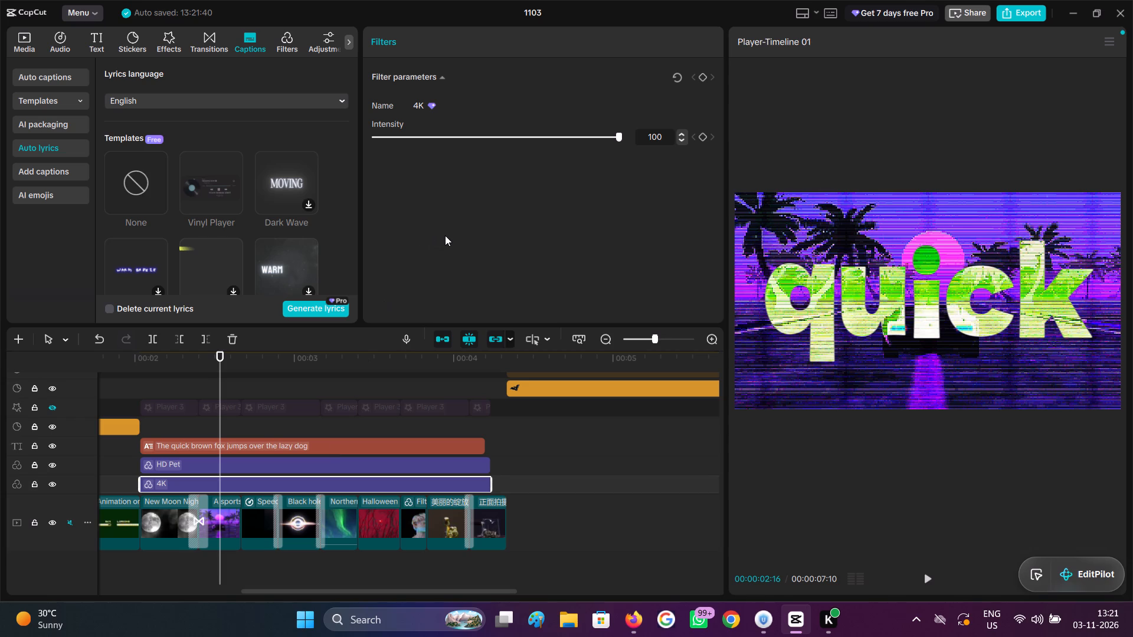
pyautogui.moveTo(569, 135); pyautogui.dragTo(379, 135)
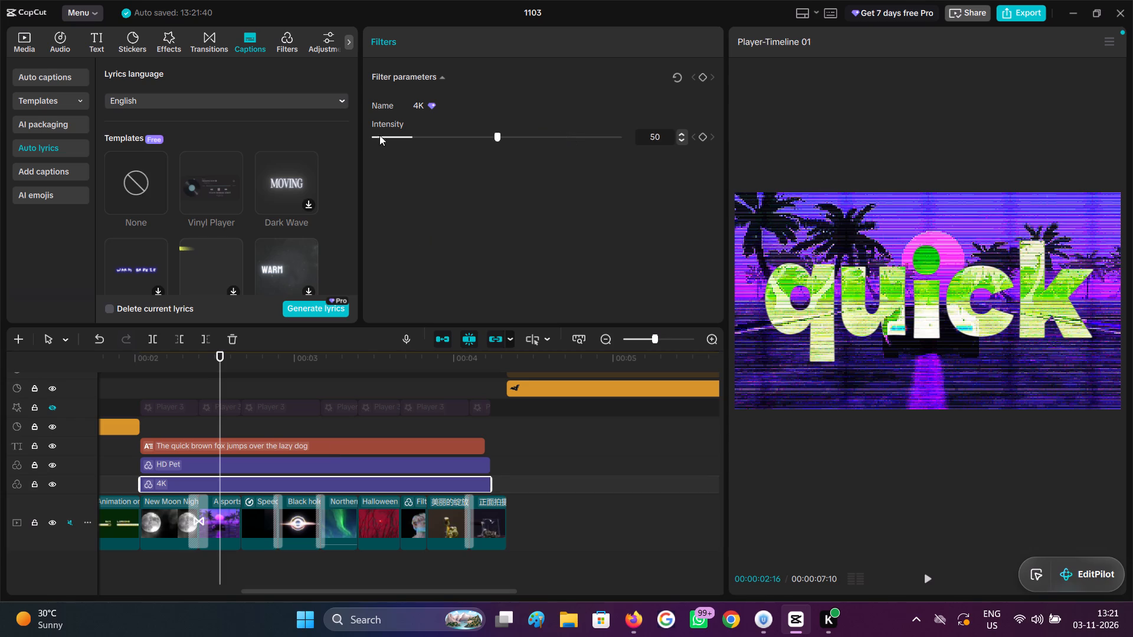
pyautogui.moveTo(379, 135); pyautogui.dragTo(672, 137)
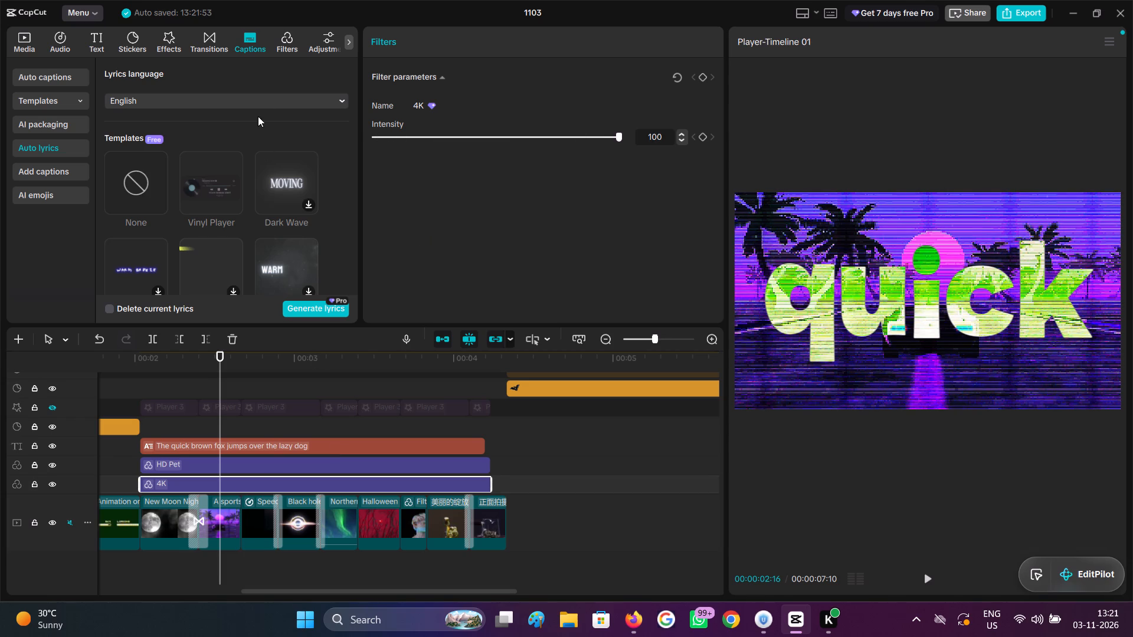
# Preview the Manga Vision filter from the 4k filter results on the montage.
pyautogui.click(287, 44)
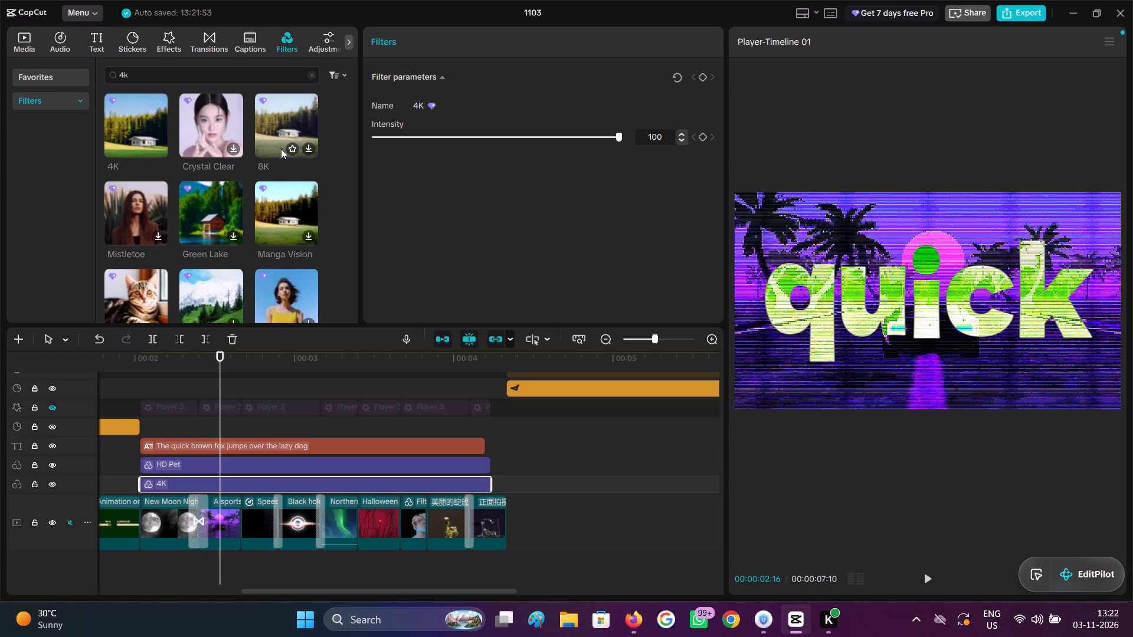
pyautogui.click(289, 217)
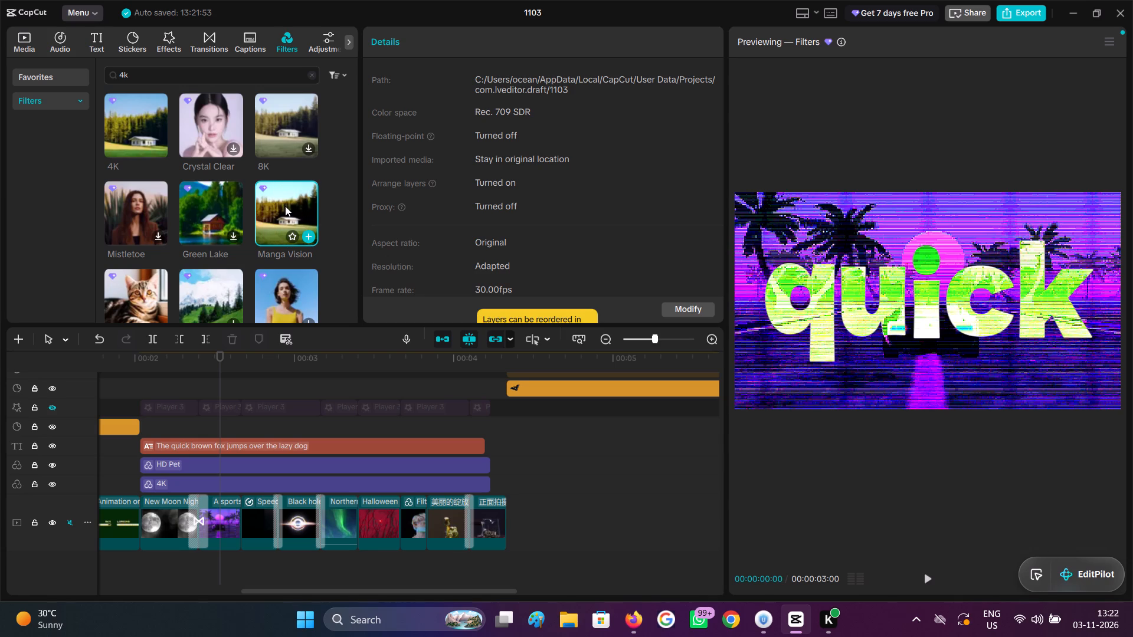
pyautogui.click(285, 206)
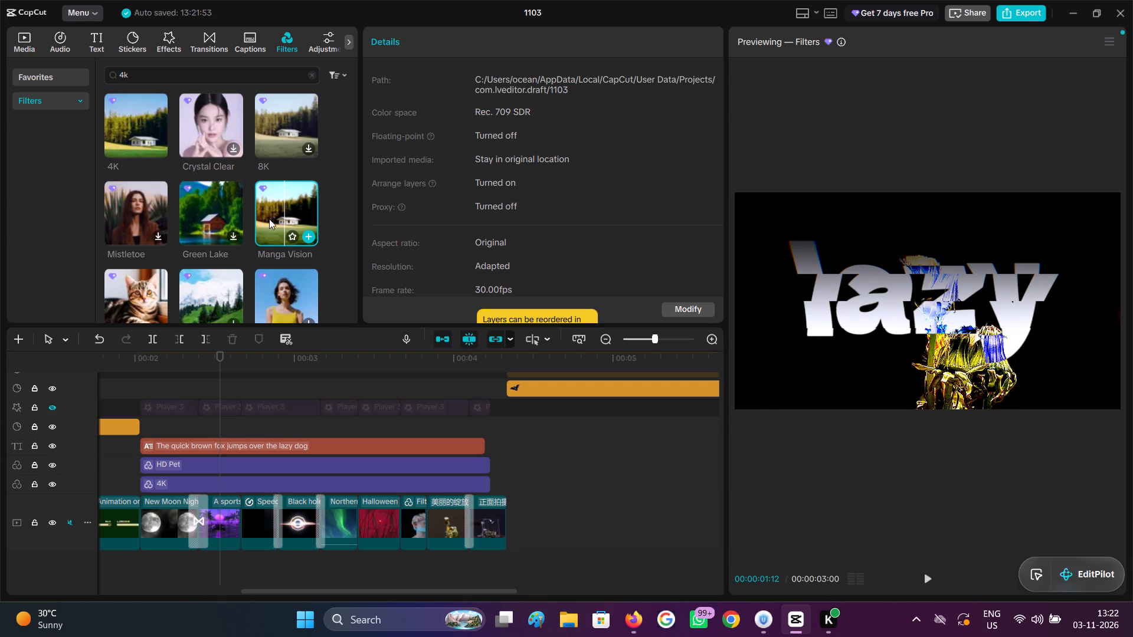
# Add a second HD Pet filter on a new track above all others, starting level with the Melting Fade effect.
pyautogui.scroll(-1, 149, 297)
pyautogui.click(136, 218)
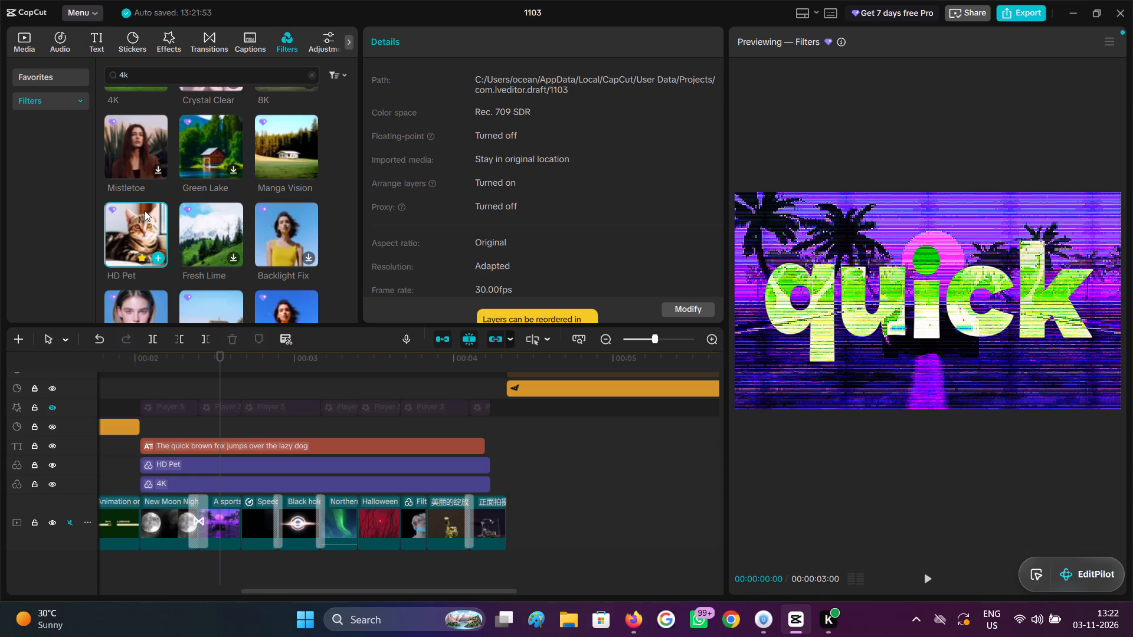
pyautogui.click(145, 231)
pyautogui.moveTo(145, 231); pyautogui.dragTo(155, 385)
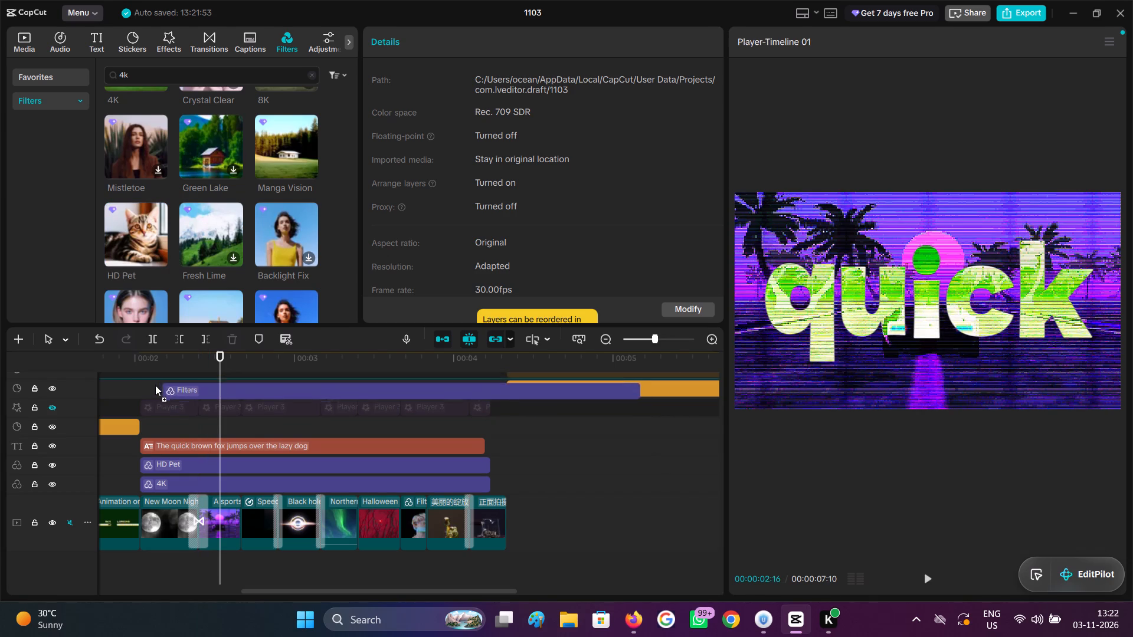
pyautogui.moveTo(155, 385); pyautogui.dragTo(136, 379)
# Trim the end of the new HD Pet filter to 00:00:04:07, where the heart and flower stickers begin.
pyautogui.click(374, 379)
pyautogui.click(457, 379)
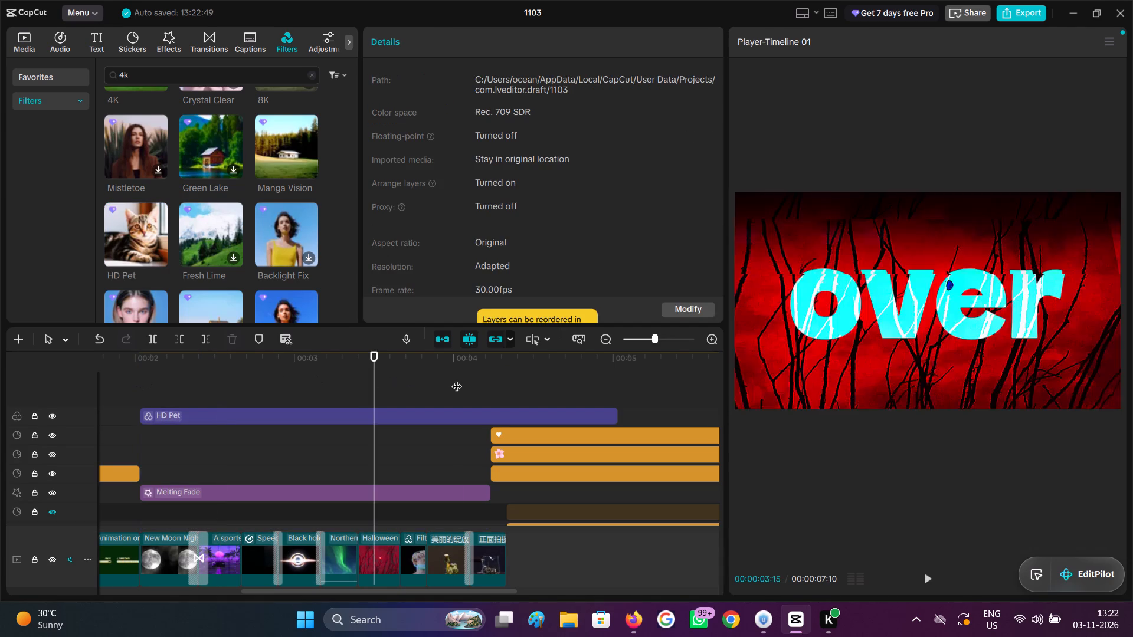
pyautogui.moveTo(469, 379); pyautogui.dragTo(474, 380)
pyautogui.click(477, 380)
pyautogui.moveTo(476, 383); pyautogui.dragTo(490, 388)
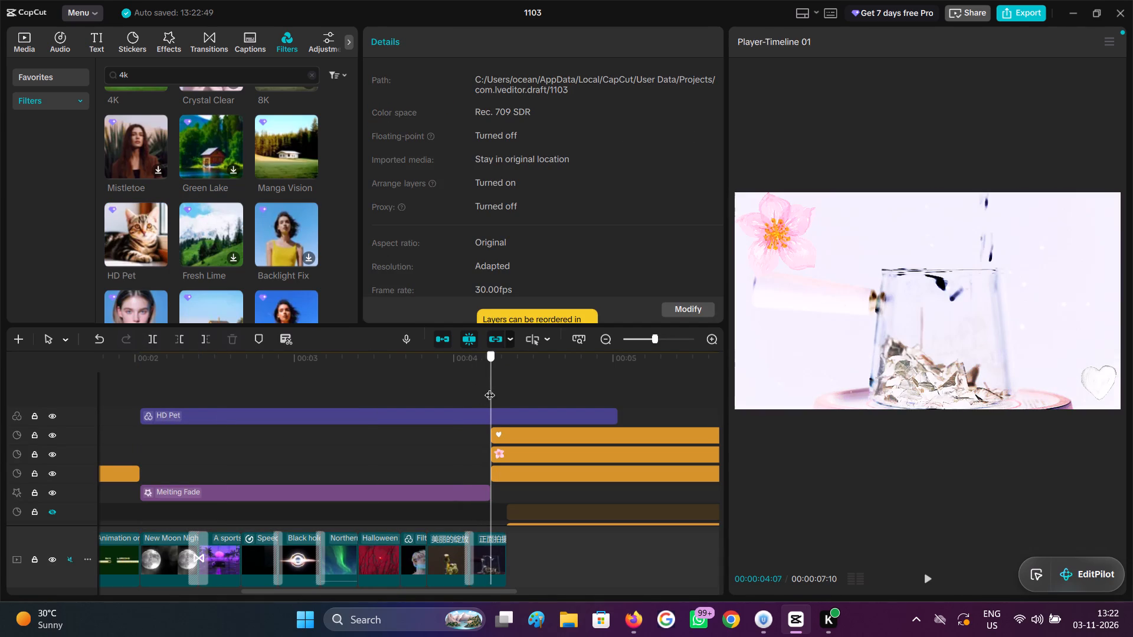
pyautogui.moveTo(490, 388); pyautogui.dragTo(492, 388)
pyautogui.click(418, 412)
pyautogui.click(204, 341)
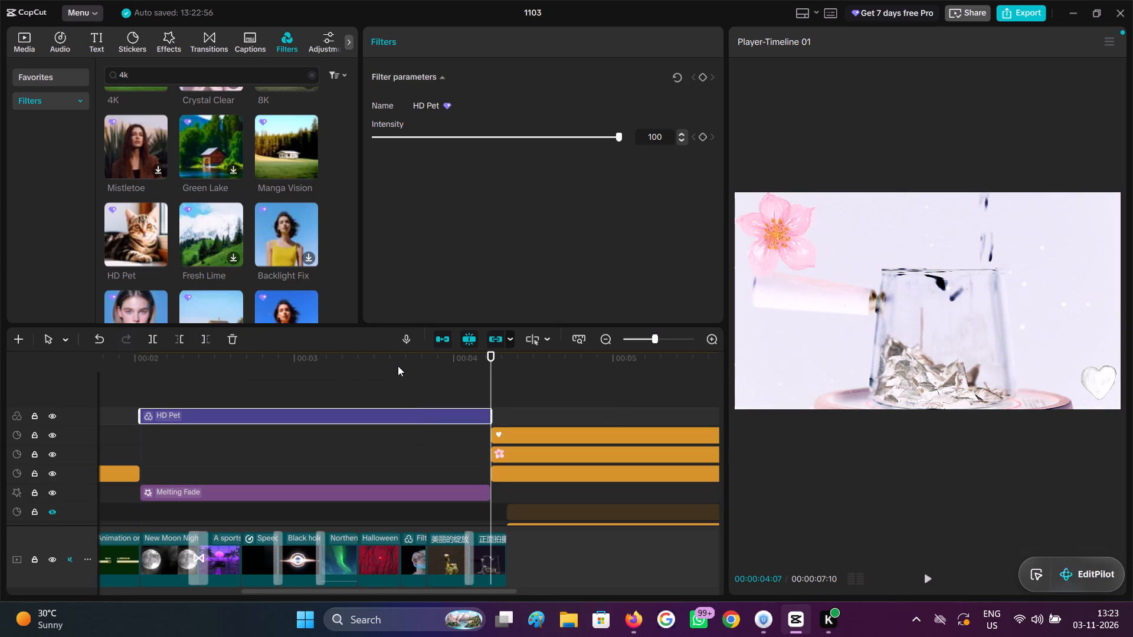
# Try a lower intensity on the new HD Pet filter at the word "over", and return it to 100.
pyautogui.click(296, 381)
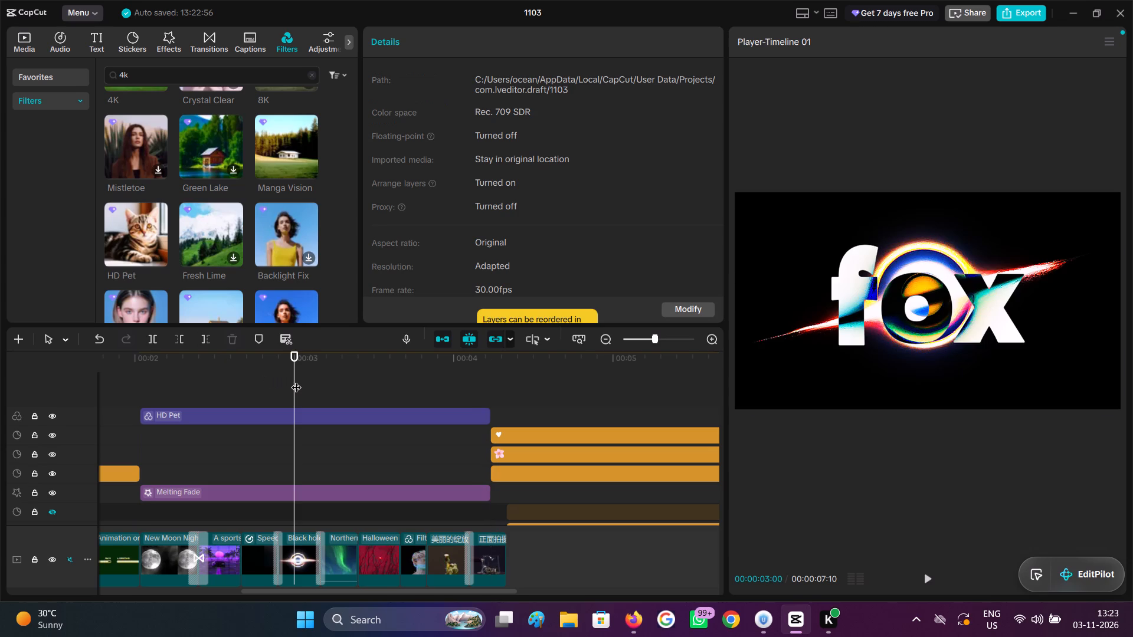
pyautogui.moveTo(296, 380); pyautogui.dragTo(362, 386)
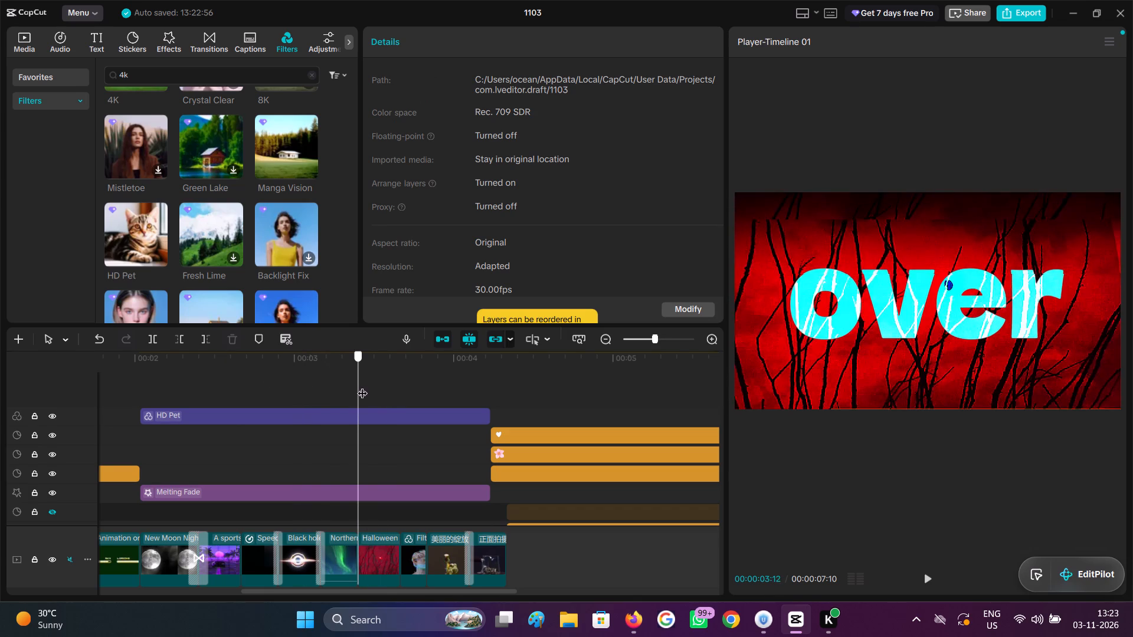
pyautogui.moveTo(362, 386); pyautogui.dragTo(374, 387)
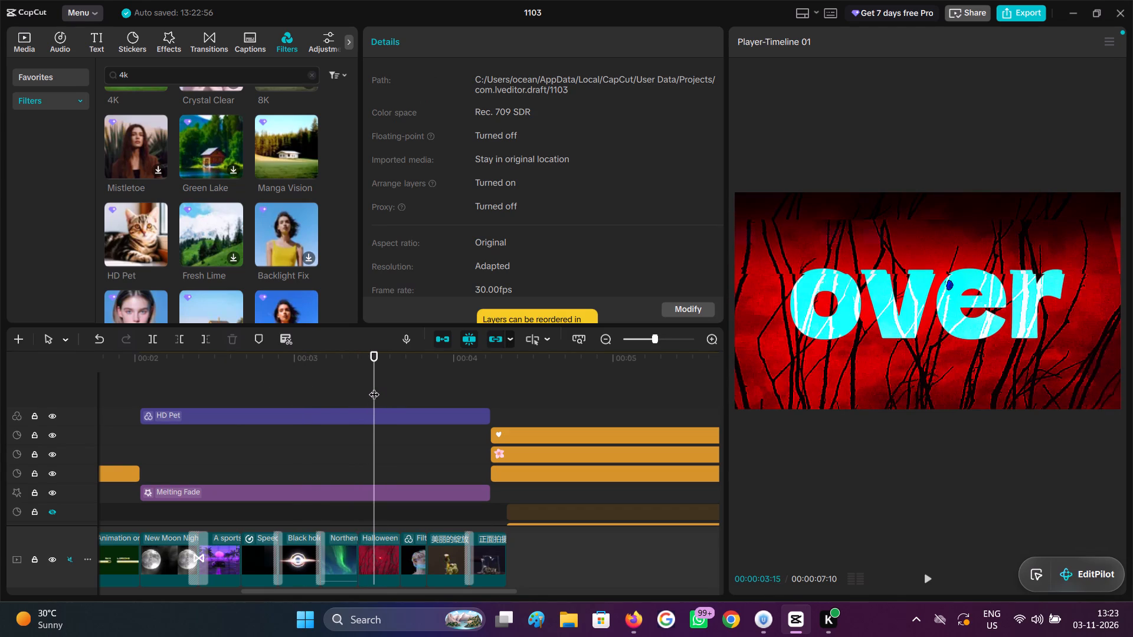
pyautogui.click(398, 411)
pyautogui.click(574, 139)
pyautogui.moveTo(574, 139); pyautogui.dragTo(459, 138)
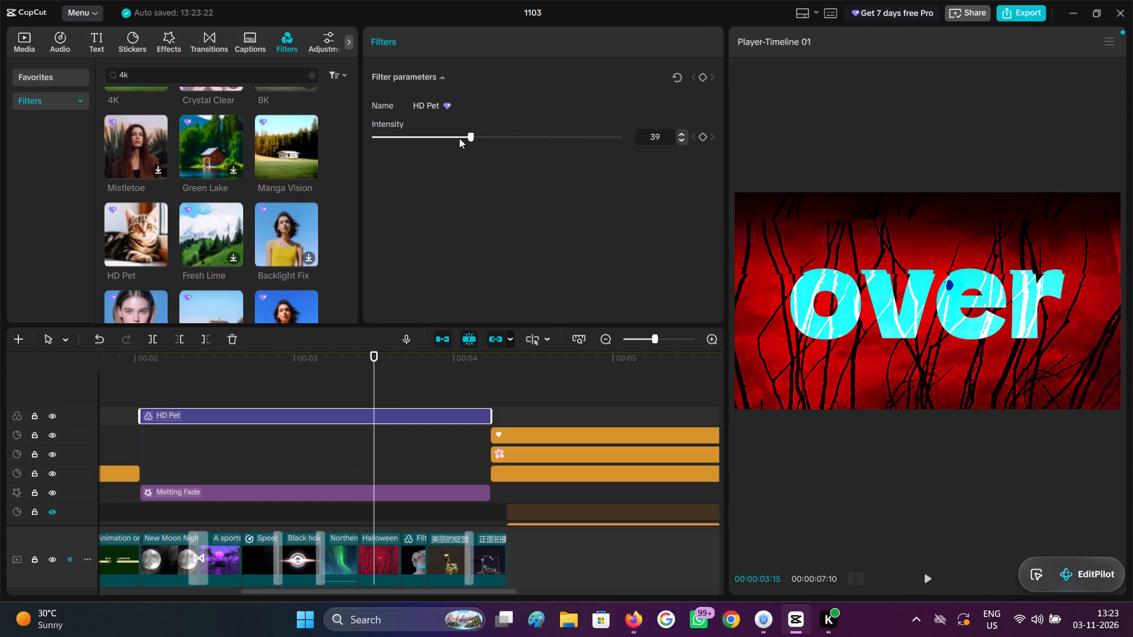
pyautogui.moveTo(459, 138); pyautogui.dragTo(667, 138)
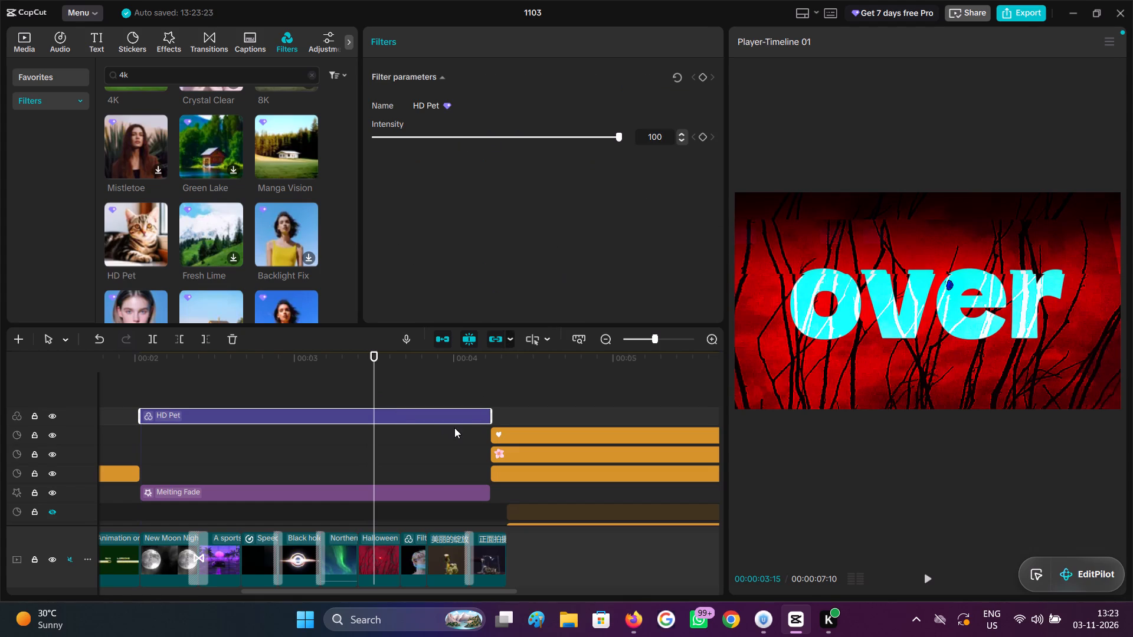
# Trim the end of the Melting Fade effect to 00:00:03:15 and check the montage around "fox" and "jumps".
pyautogui.scroll(-3, 379, 419)
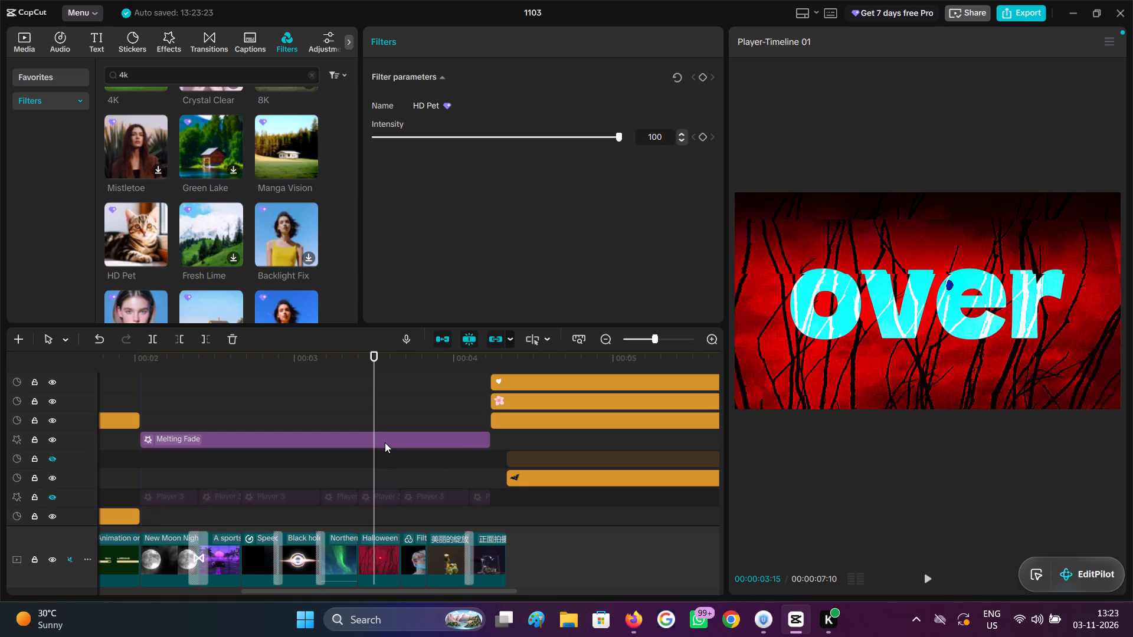
pyautogui.click(385, 442)
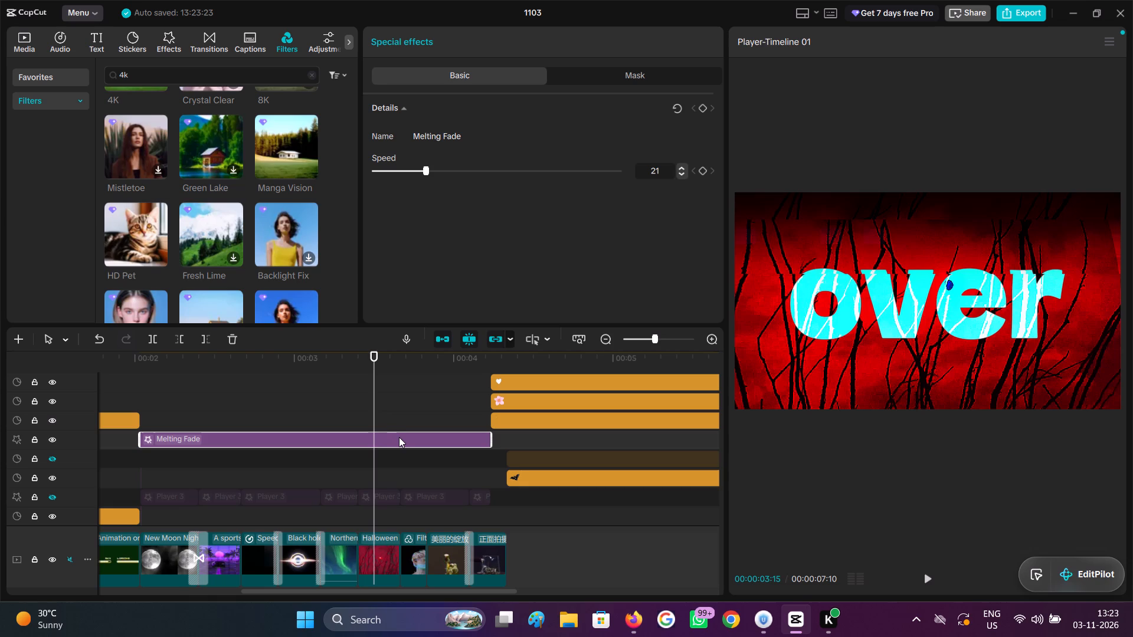
pyautogui.click(205, 339)
pyautogui.click(290, 425)
pyautogui.moveTo(290, 425); pyautogui.dragTo(312, 431)
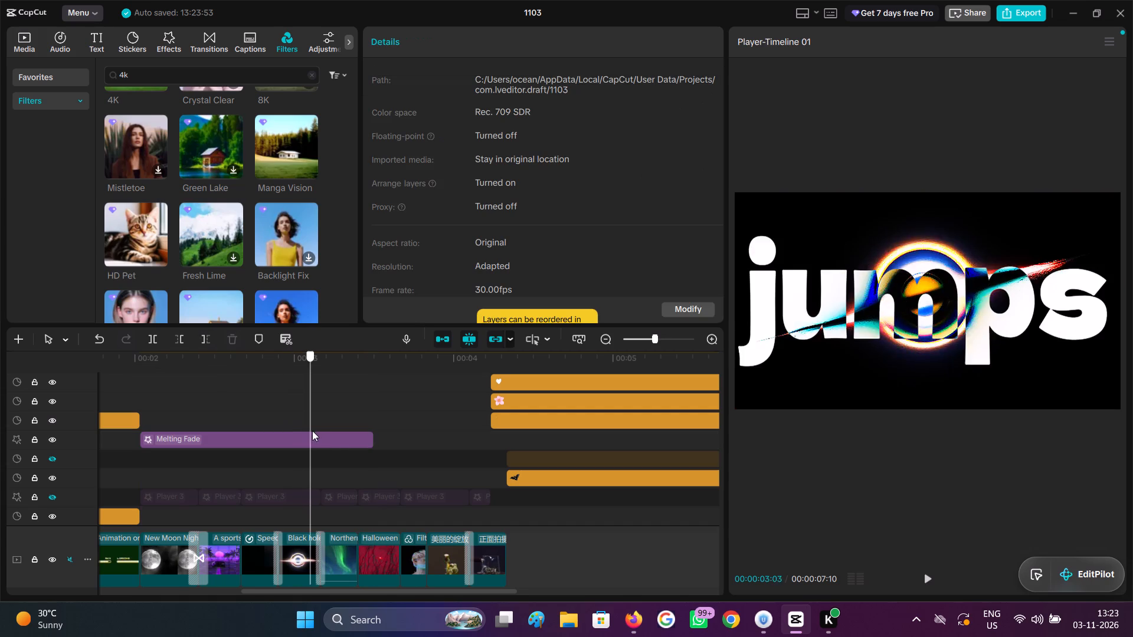
pyautogui.moveTo(312, 431); pyautogui.dragTo(273, 441)
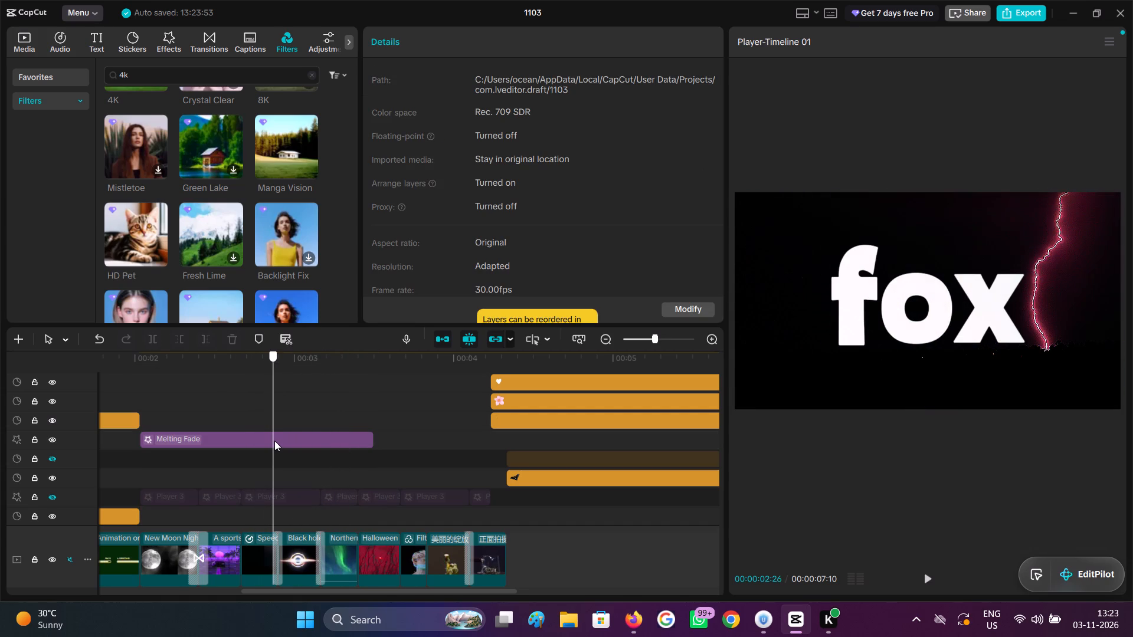
pyautogui.click(274, 441)
pyautogui.click(324, 406)
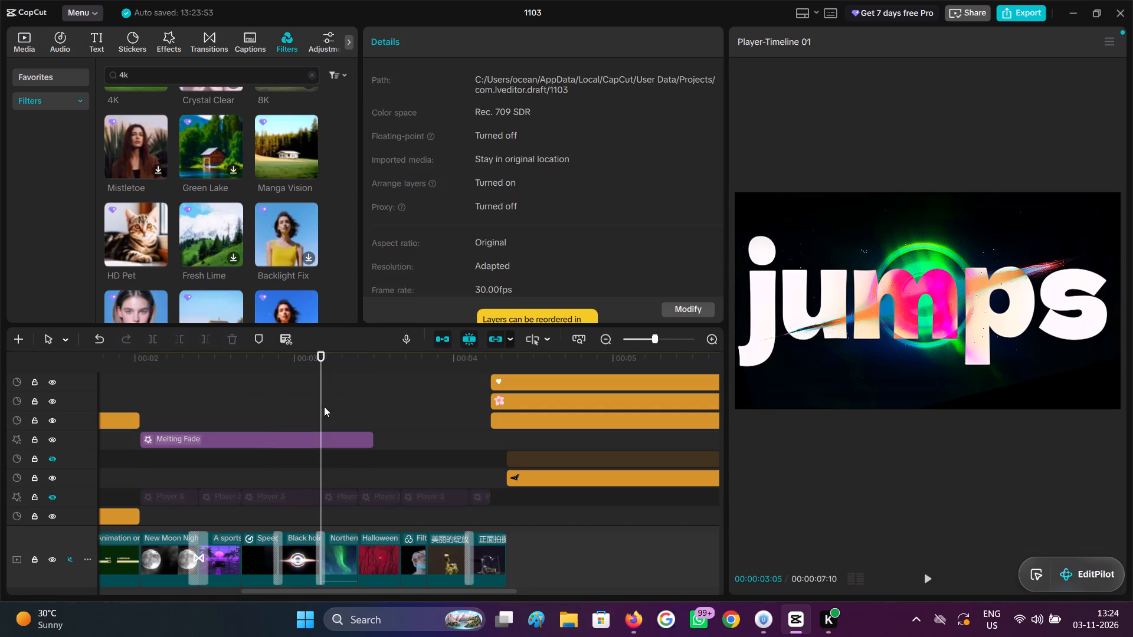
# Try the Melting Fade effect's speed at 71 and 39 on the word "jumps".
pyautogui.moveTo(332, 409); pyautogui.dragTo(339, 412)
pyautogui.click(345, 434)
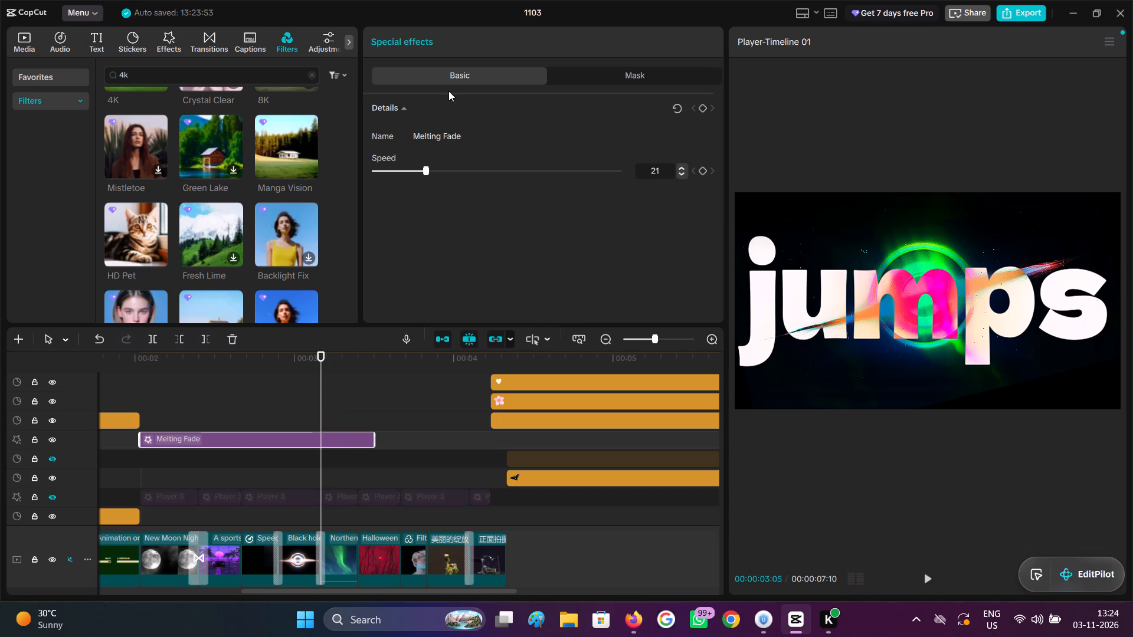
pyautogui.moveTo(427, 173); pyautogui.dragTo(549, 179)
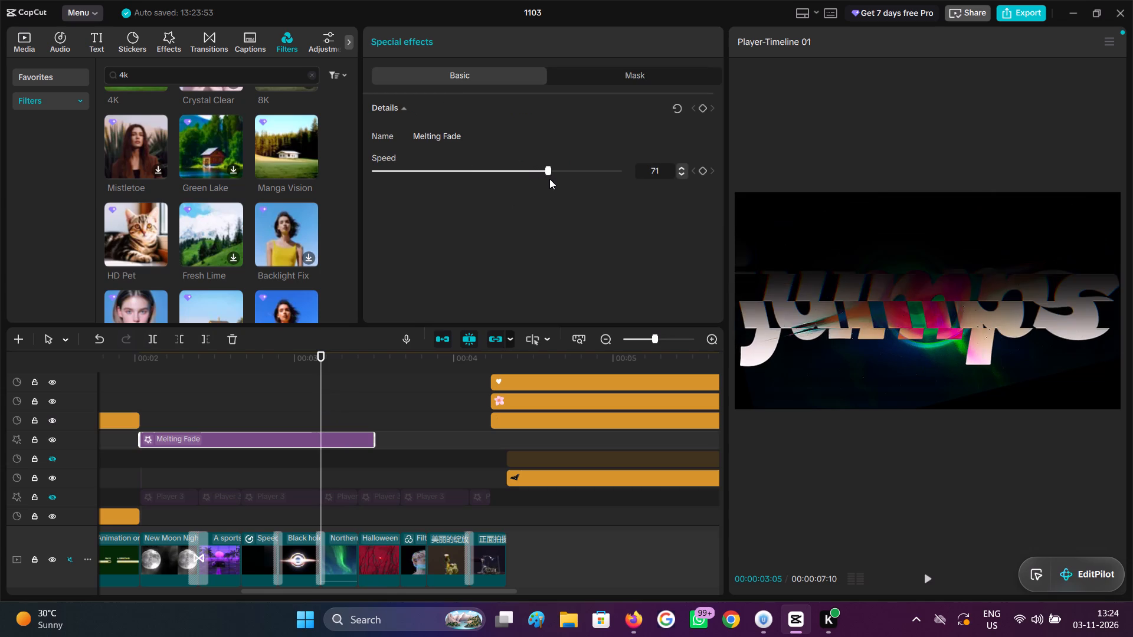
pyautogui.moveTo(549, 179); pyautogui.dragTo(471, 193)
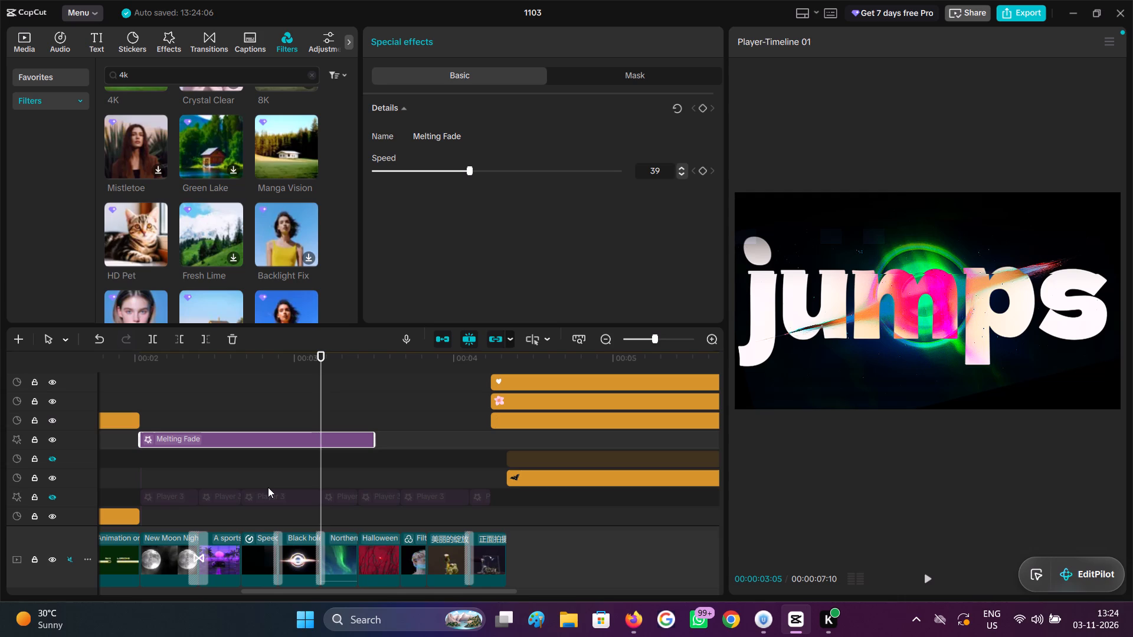
# Check the Melting Fade effect from "The" to "brown" and set its speed to 70.
pyautogui.click(171, 461)
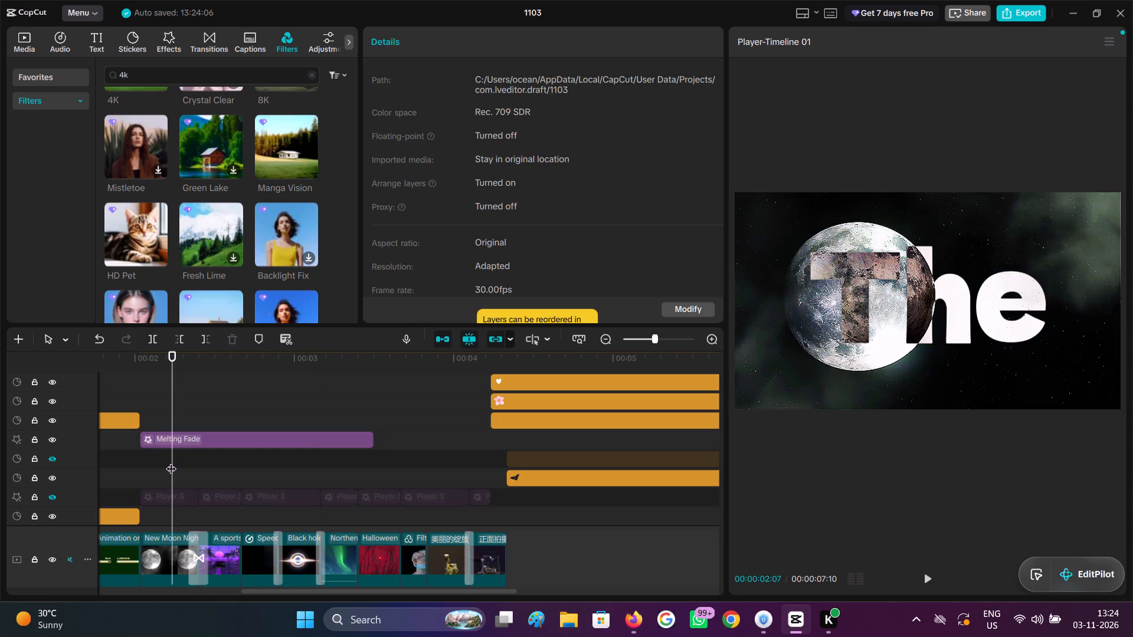
pyautogui.moveTo(171, 461); pyautogui.dragTo(396, 462)
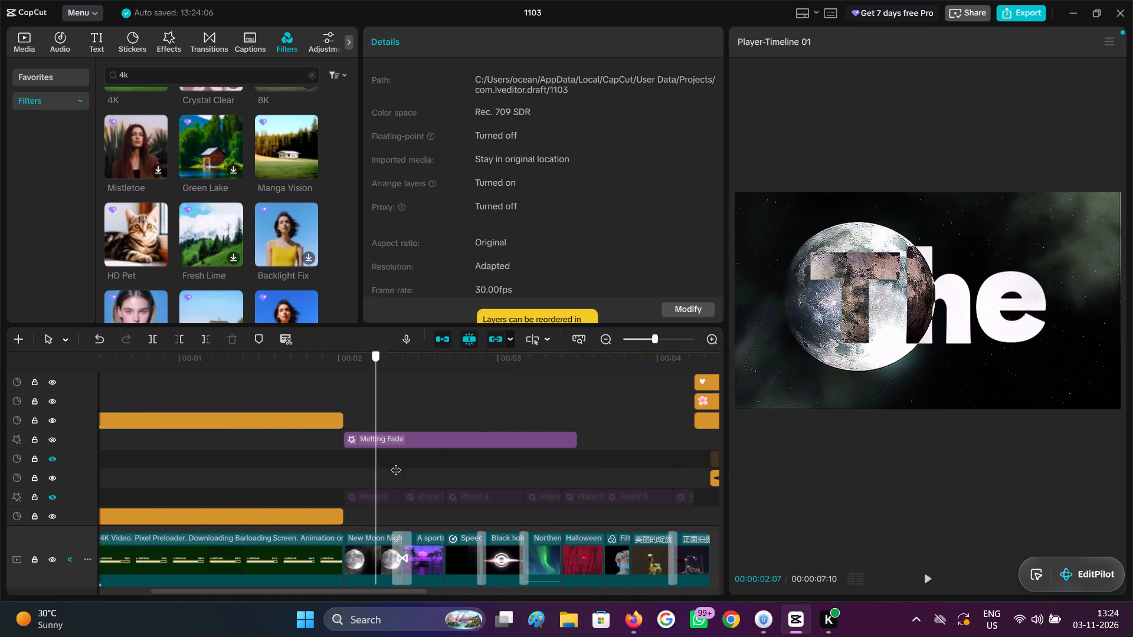
pyautogui.moveTo(396, 462); pyautogui.dragTo(441, 464)
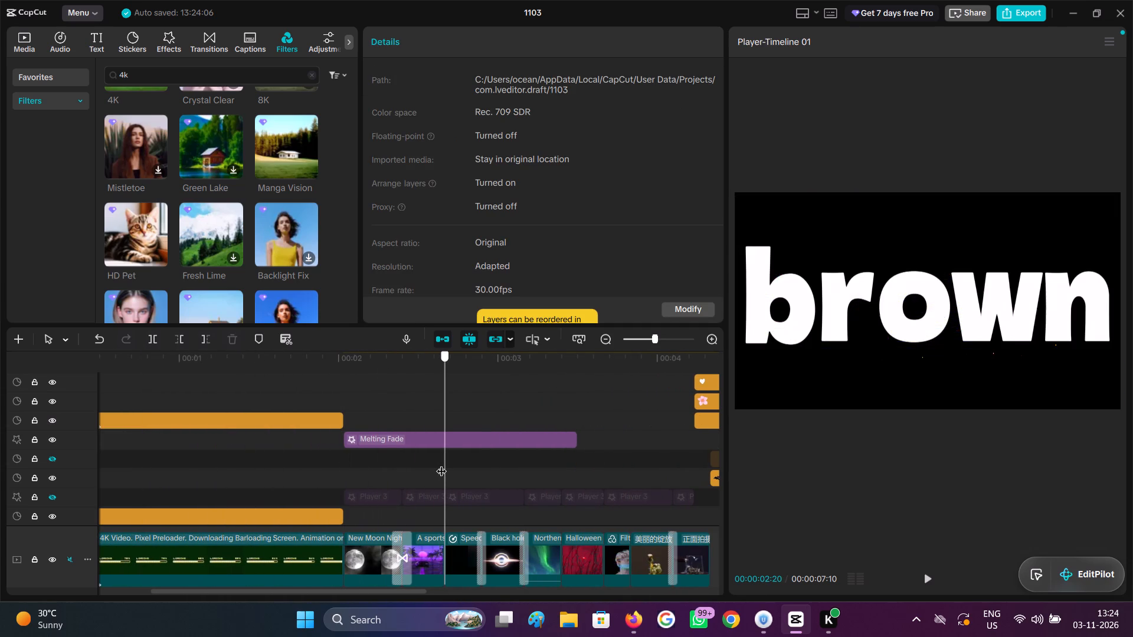
pyautogui.moveTo(441, 464); pyautogui.dragTo(451, 467)
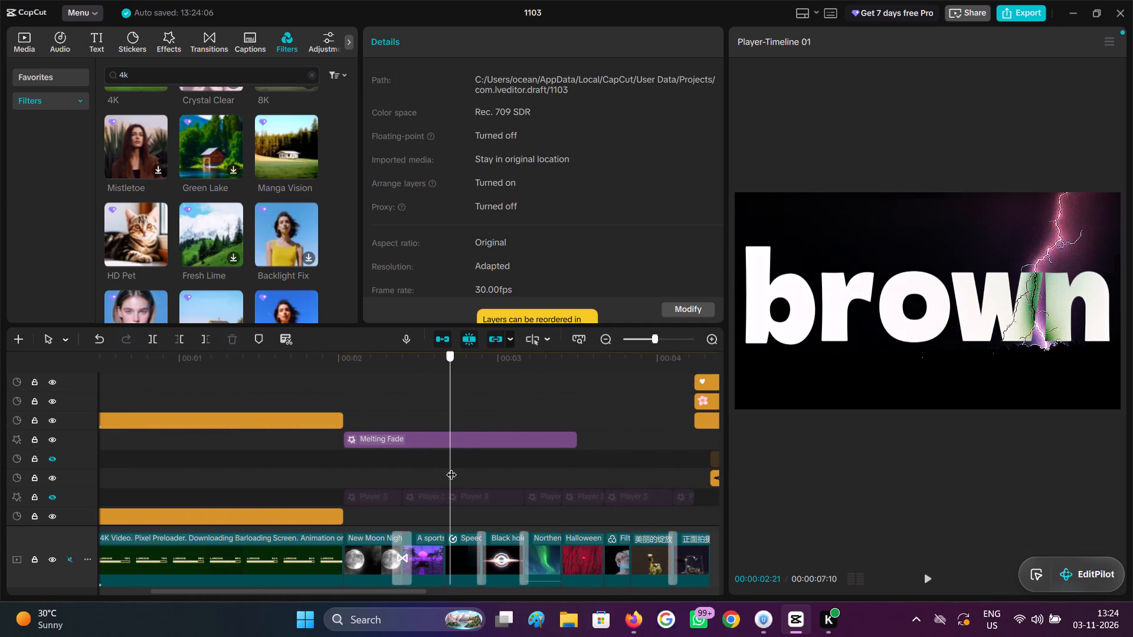
pyautogui.moveTo(451, 467); pyautogui.dragTo(457, 469)
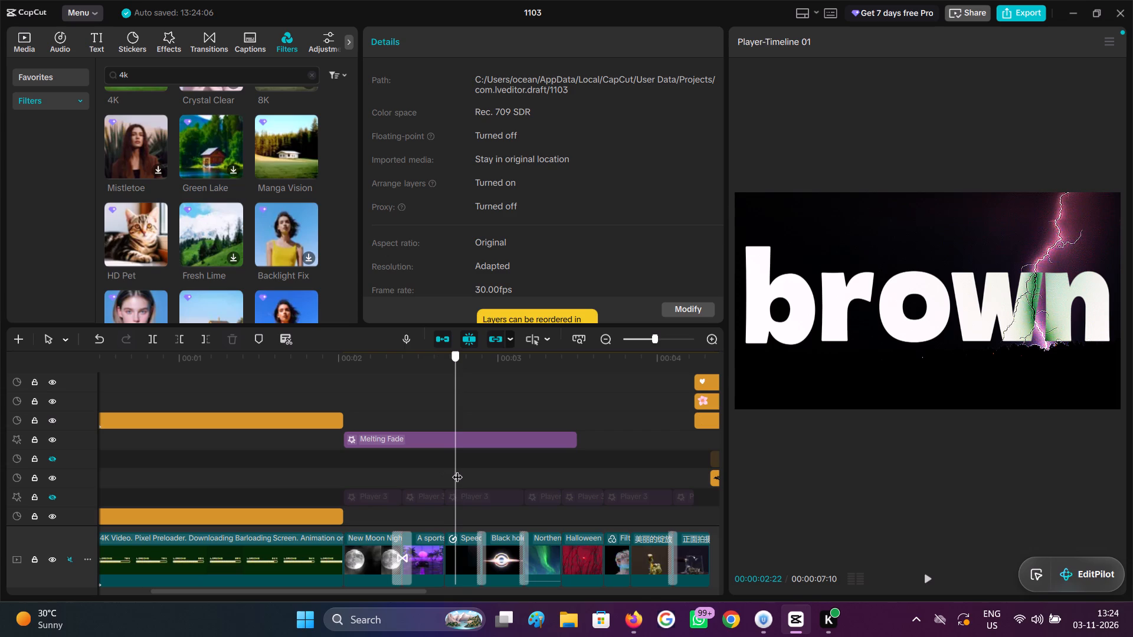
pyautogui.moveTo(457, 469); pyautogui.dragTo(444, 473)
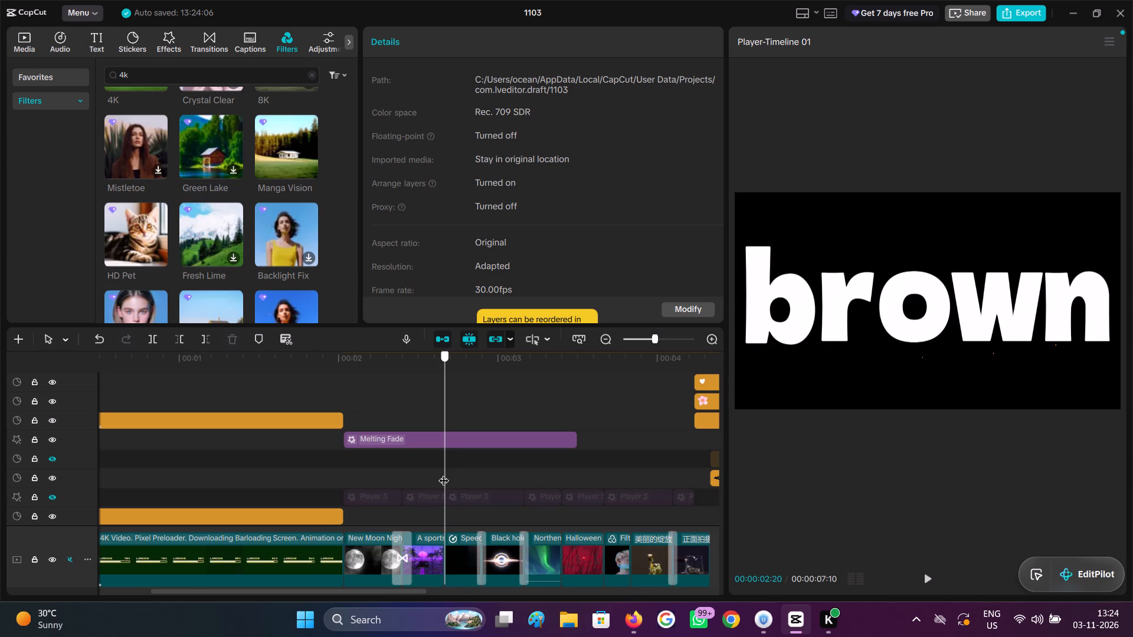
pyautogui.click(457, 433)
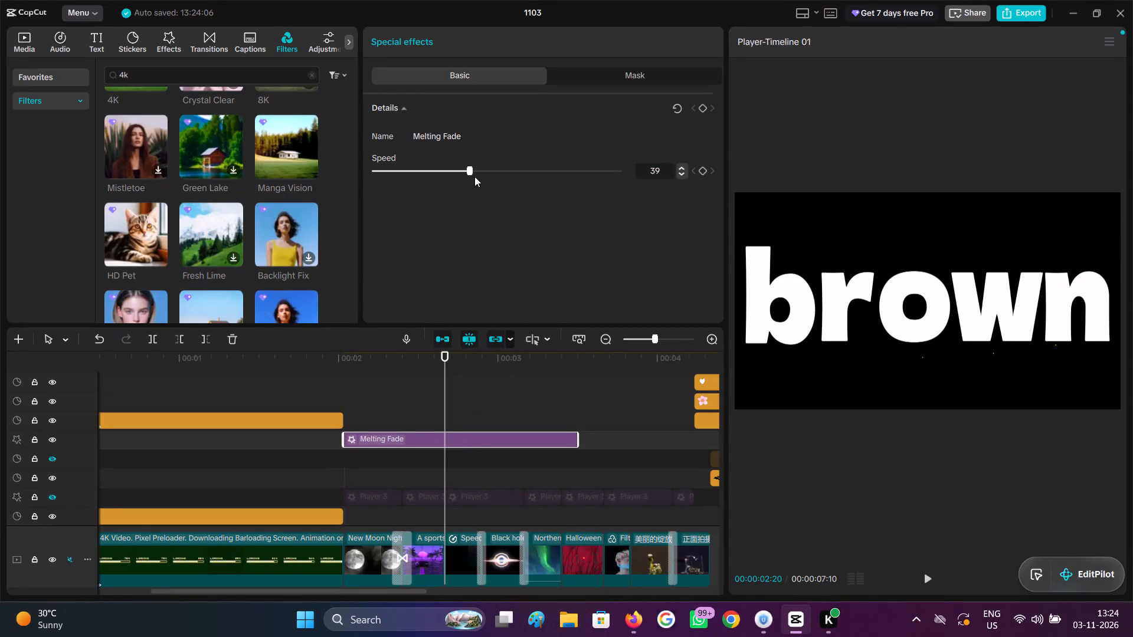
pyautogui.moveTo(474, 176); pyautogui.dragTo(545, 188)
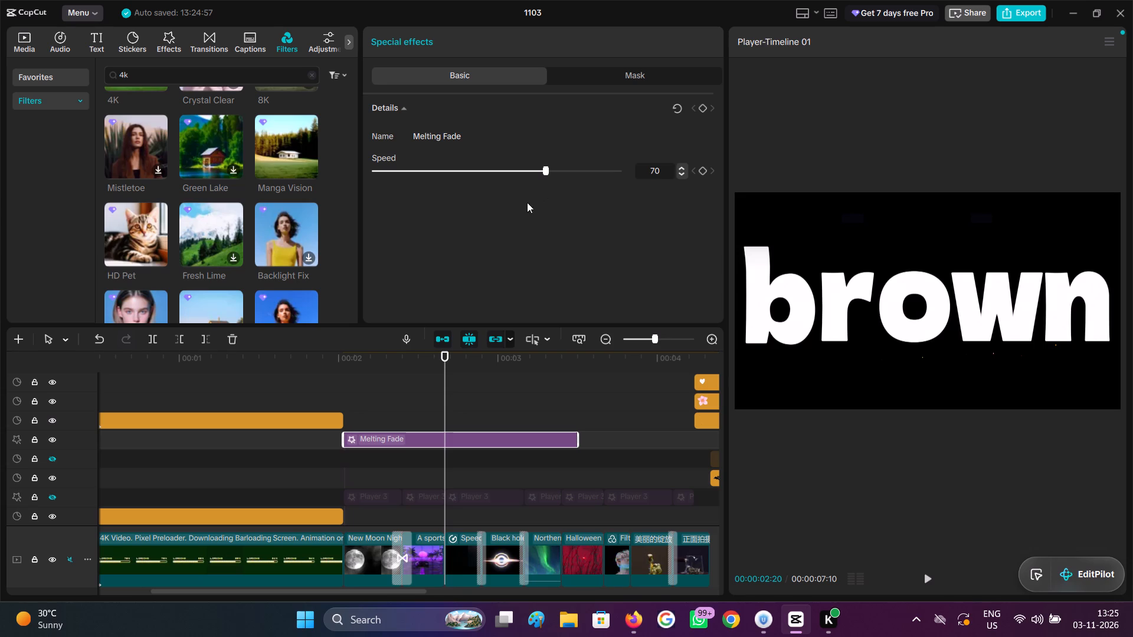
# Browse further through the 4k filters and preview the American Retro filter.
pyautogui.scroll(-3, 245, 264)
pyautogui.scroll(-1, 126, 248)
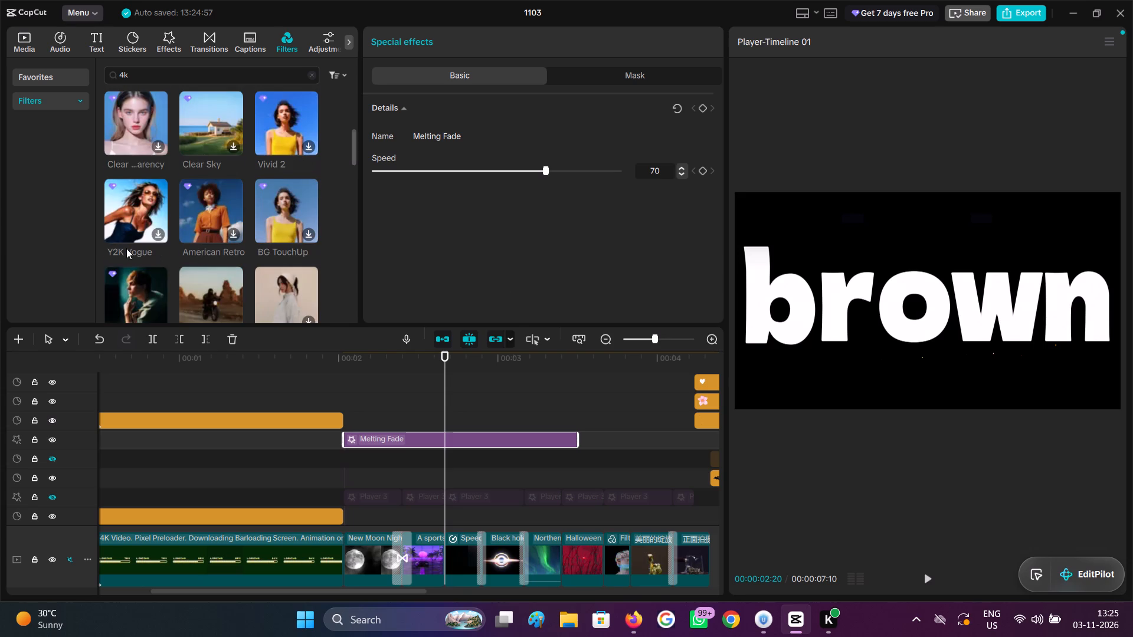
pyautogui.click(224, 224)
pyautogui.scroll(-3, 225, 244)
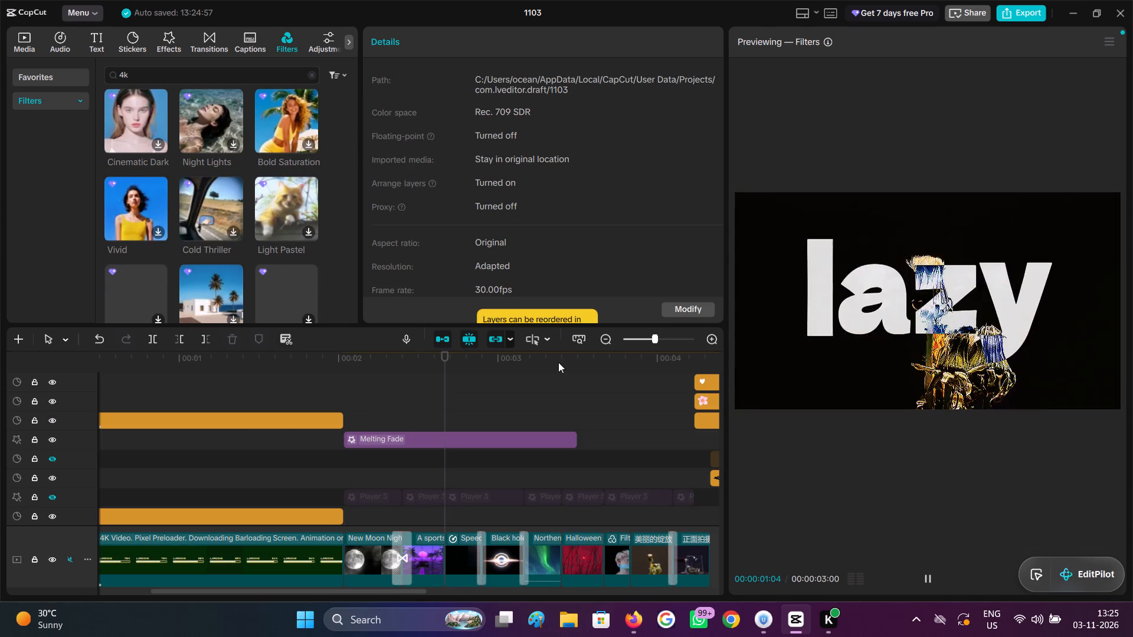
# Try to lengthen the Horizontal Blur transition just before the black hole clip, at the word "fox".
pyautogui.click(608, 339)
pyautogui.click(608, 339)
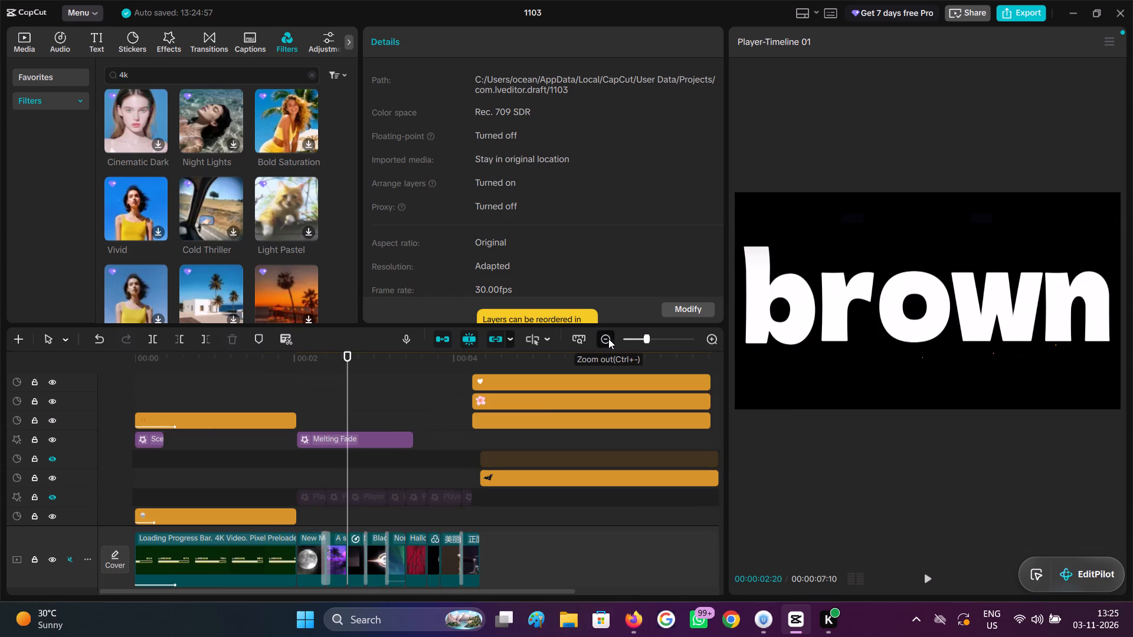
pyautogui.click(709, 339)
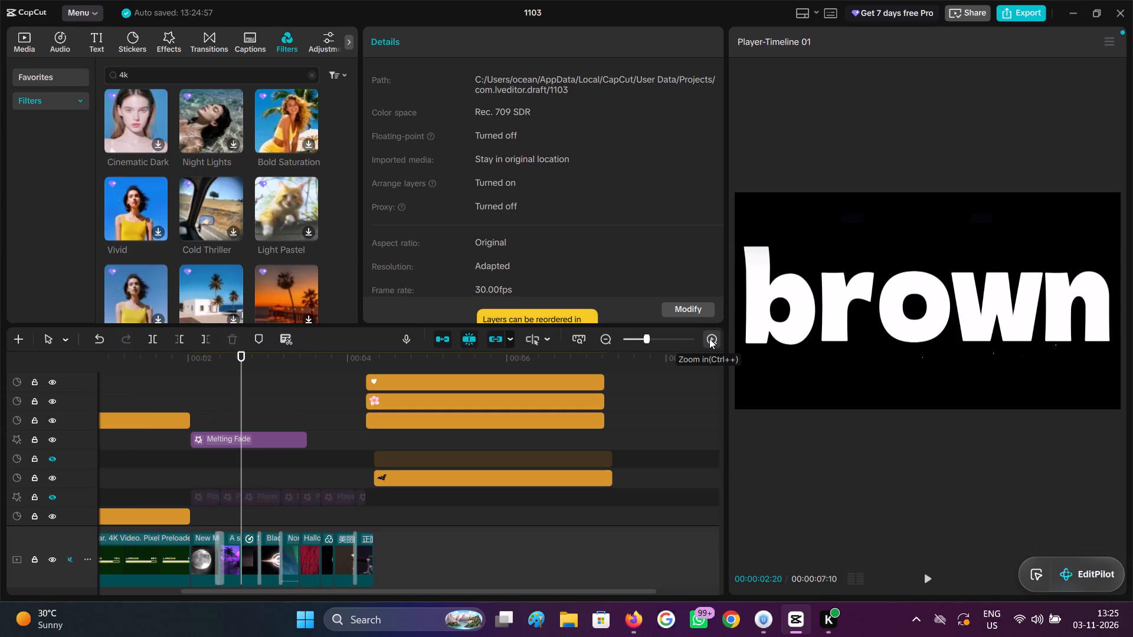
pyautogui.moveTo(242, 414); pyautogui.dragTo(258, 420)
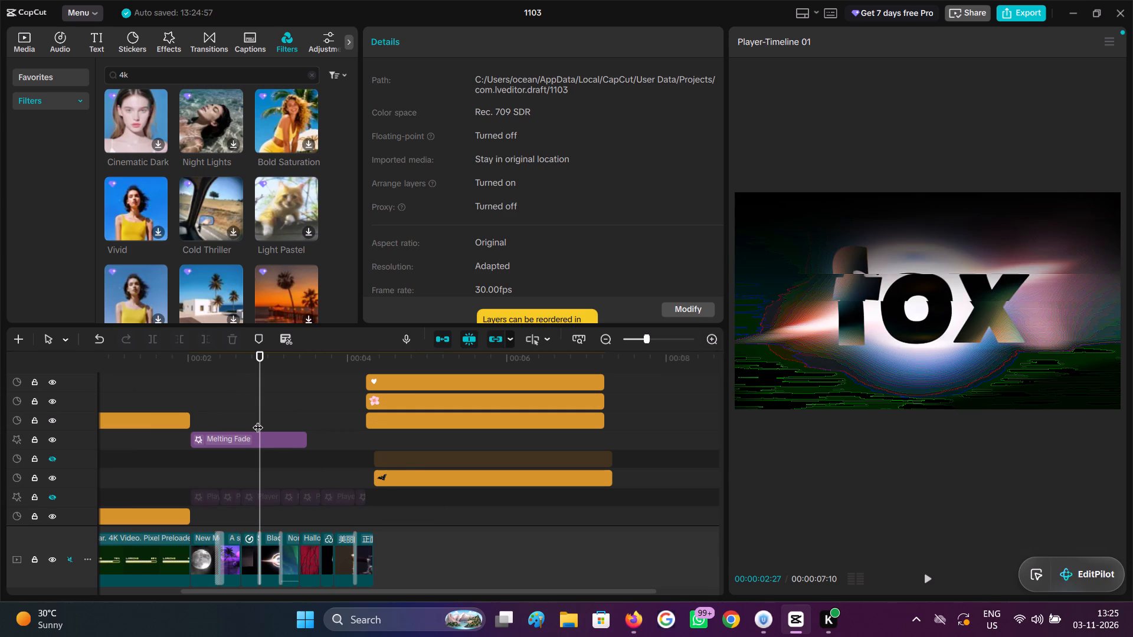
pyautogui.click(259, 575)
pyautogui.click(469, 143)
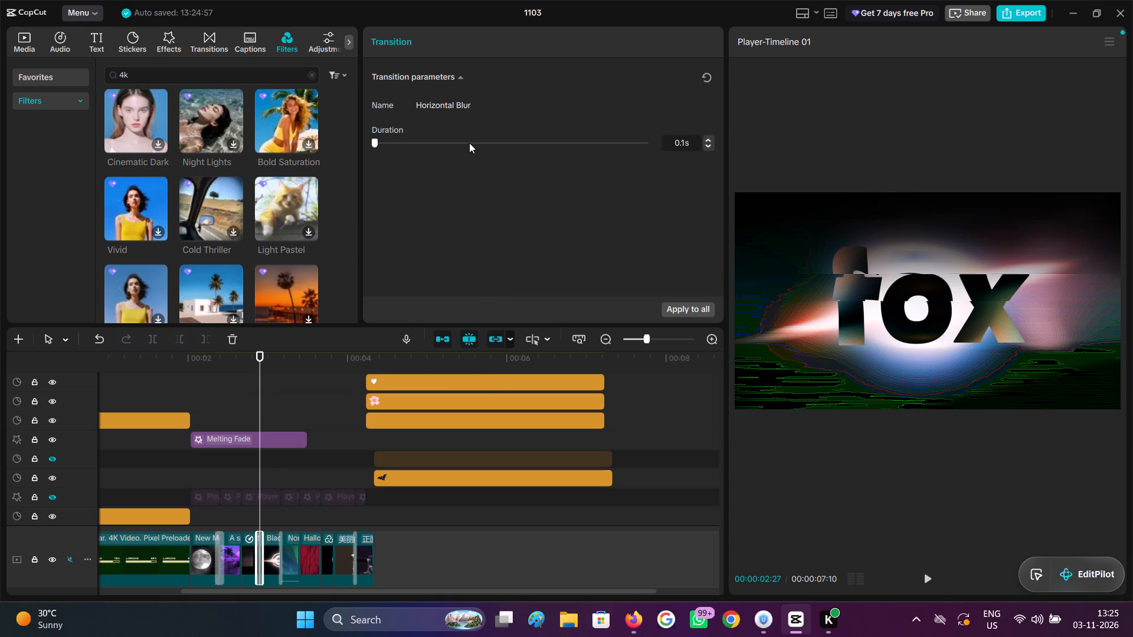
# Inspect the "Northen" and Halloween clips on the main track, and view the montage at the second "the".
pyautogui.click(283, 567)
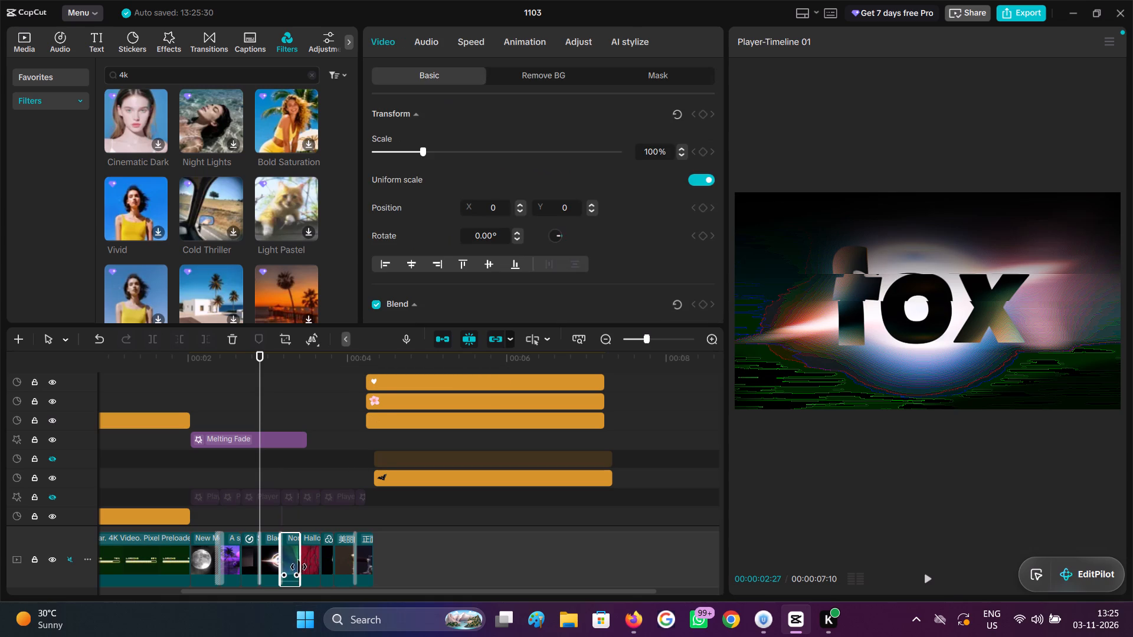
pyautogui.click(317, 564)
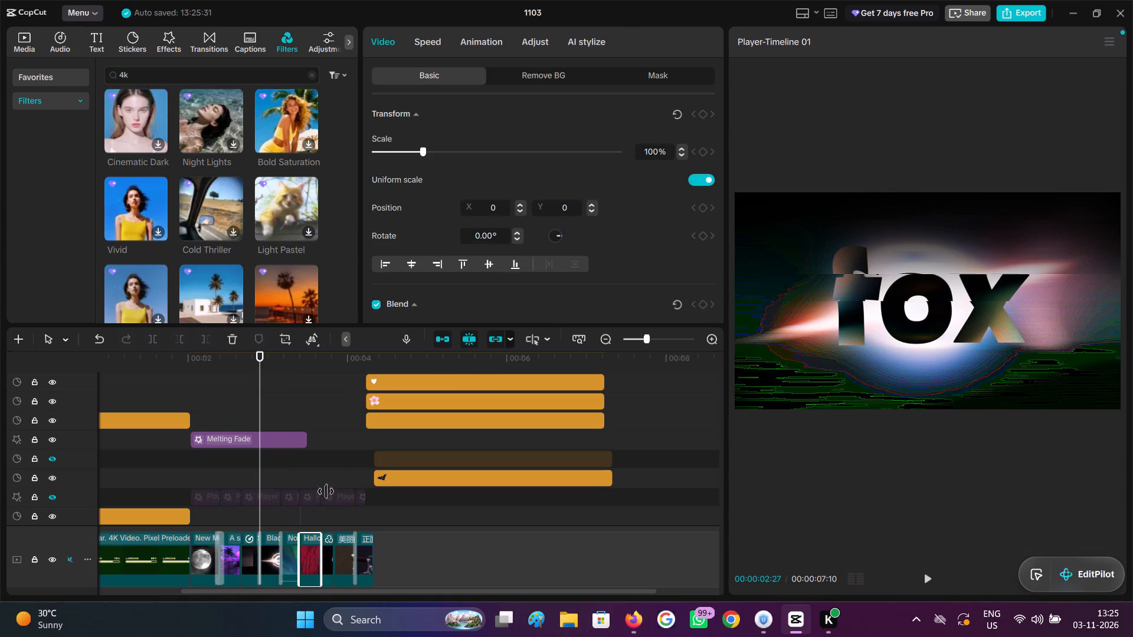
pyautogui.click(326, 449)
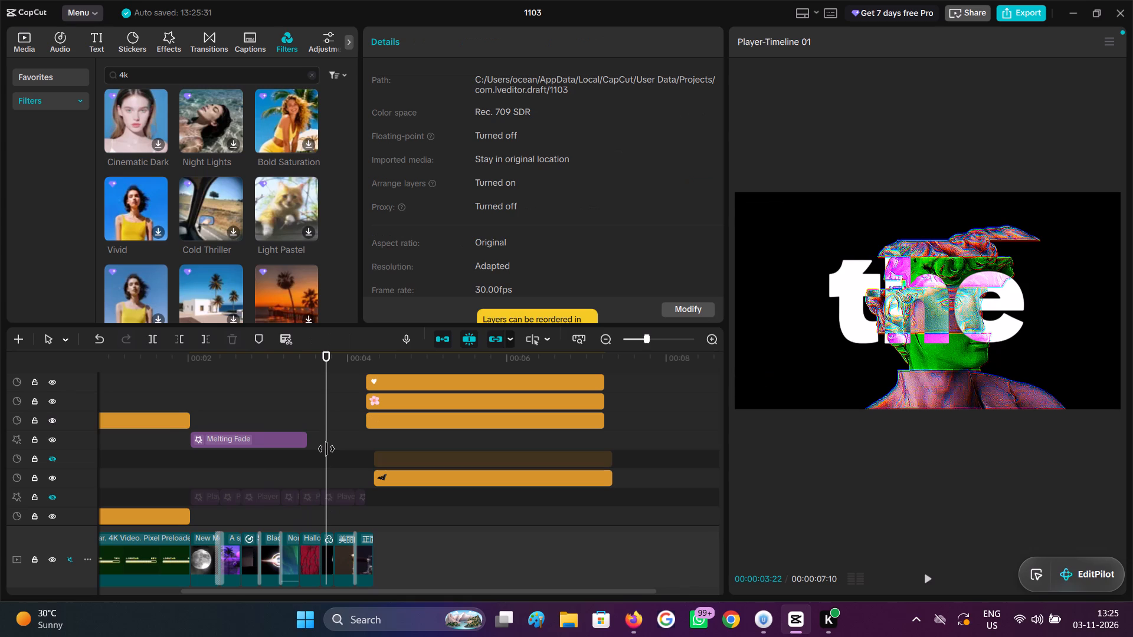